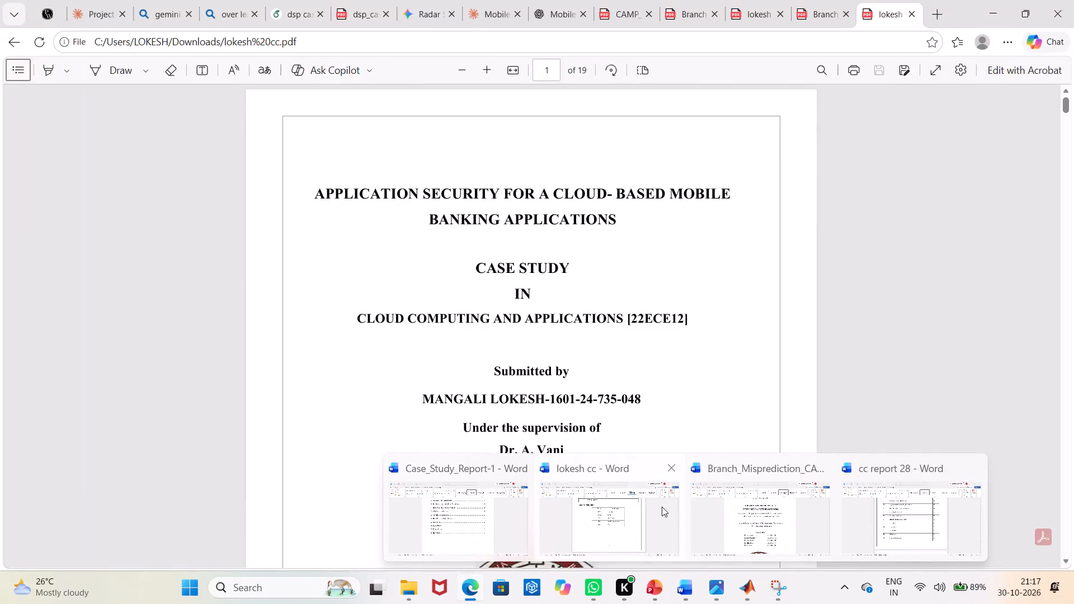
Close the lokesh cc Word document and save its changes in the Downloads folder.
{"action": "left_click", "coordinate": [667, 471]}
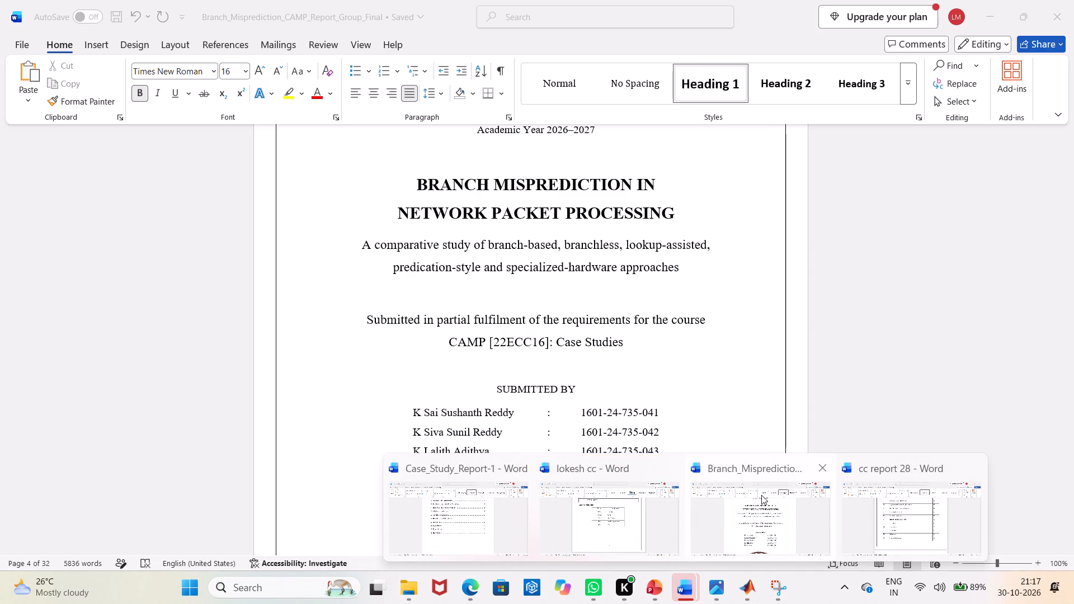
{"action": "left_click", "coordinate": [656, 503]}
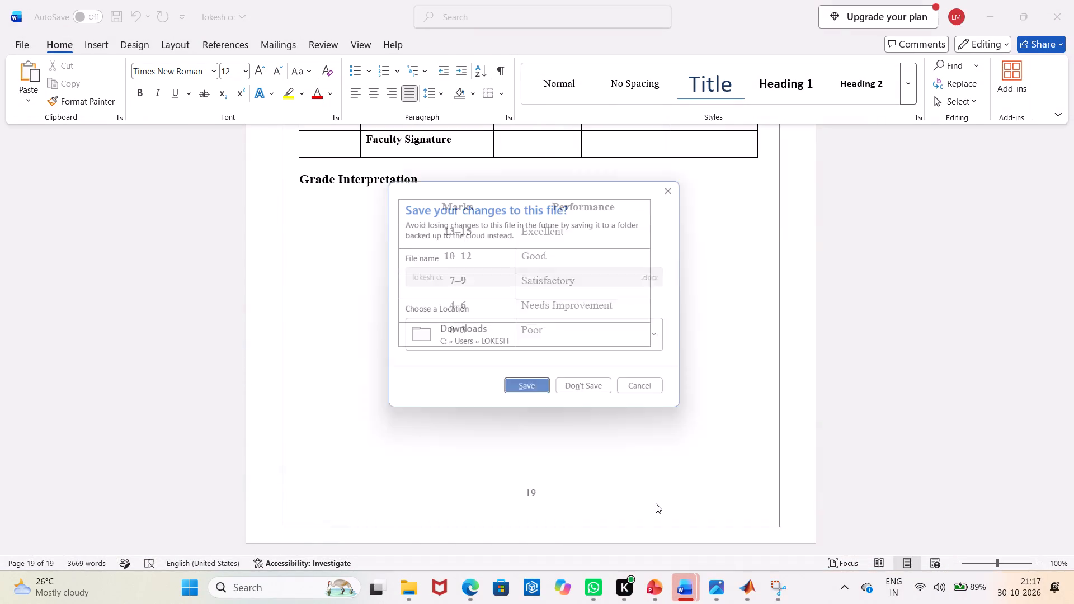
{"action": "left_click", "coordinate": [541, 397]}
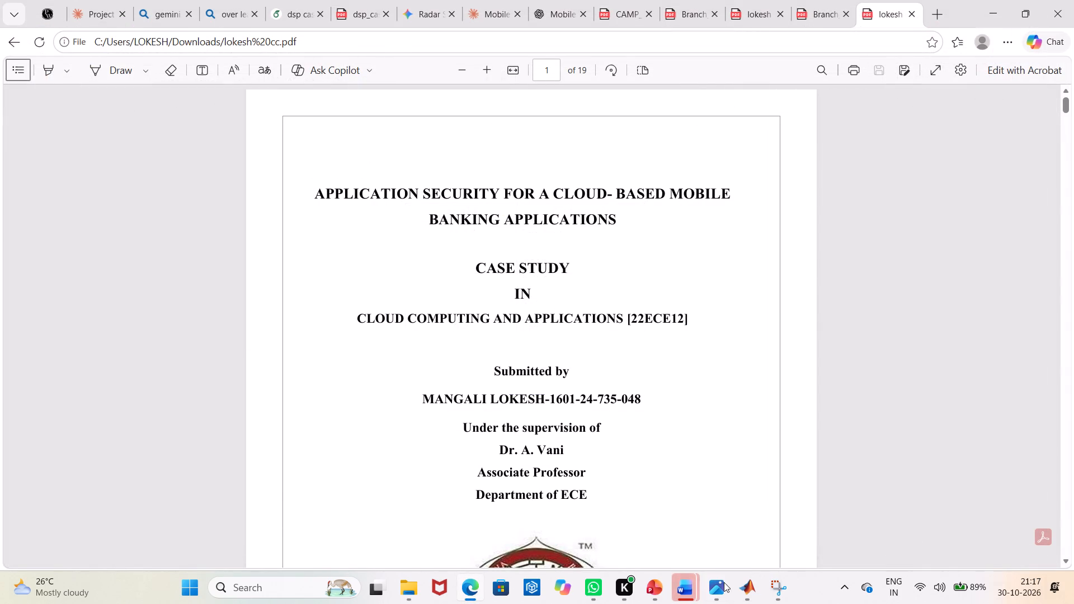
Switch to the Branch_Misprediction_CAMP_Report_Group_Final document in Word and look over its cover, declaration and acknowledgement pages.
{"action": "left_click", "coordinate": [688, 509]}
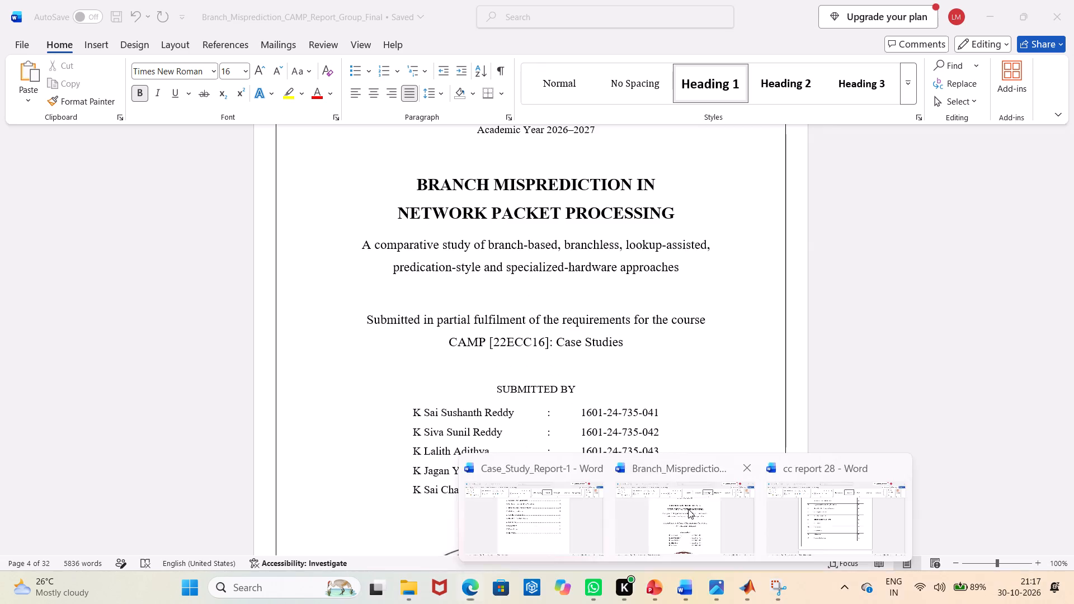
{"action": "scroll", "coordinate": [688, 509], "scroll_direction": "up", "scroll_amount": 6}
{"action": "scroll", "coordinate": [687, 509], "scroll_direction": "down", "scroll_amount": 5}
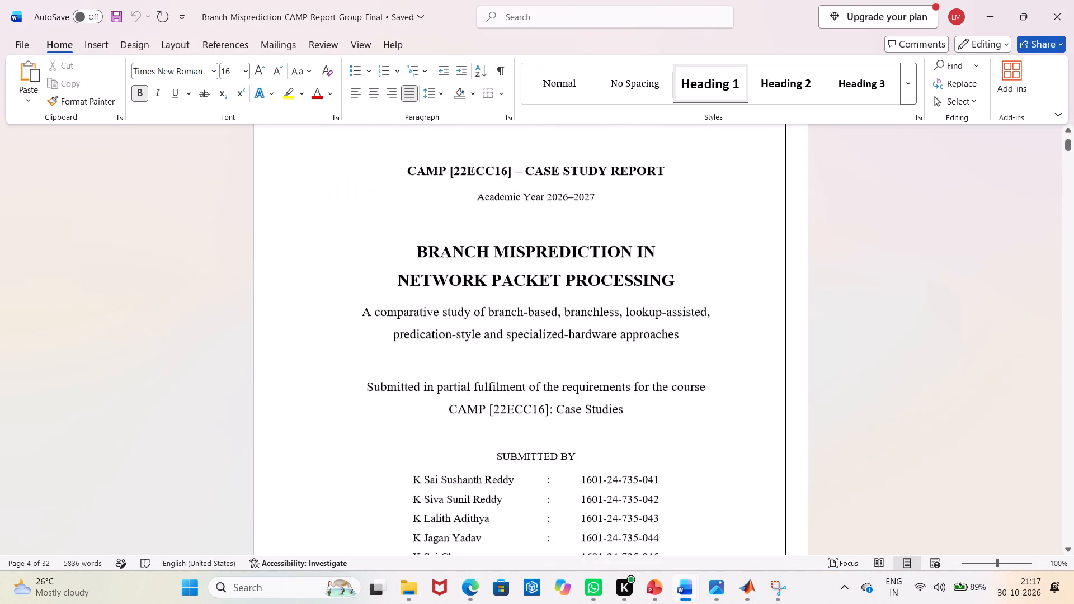
{"action": "scroll", "coordinate": [687, 509], "scroll_direction": "down", "scroll_amount": 16}
{"action": "scroll", "coordinate": [686, 510], "scroll_direction": "down", "scroll_amount": 12}
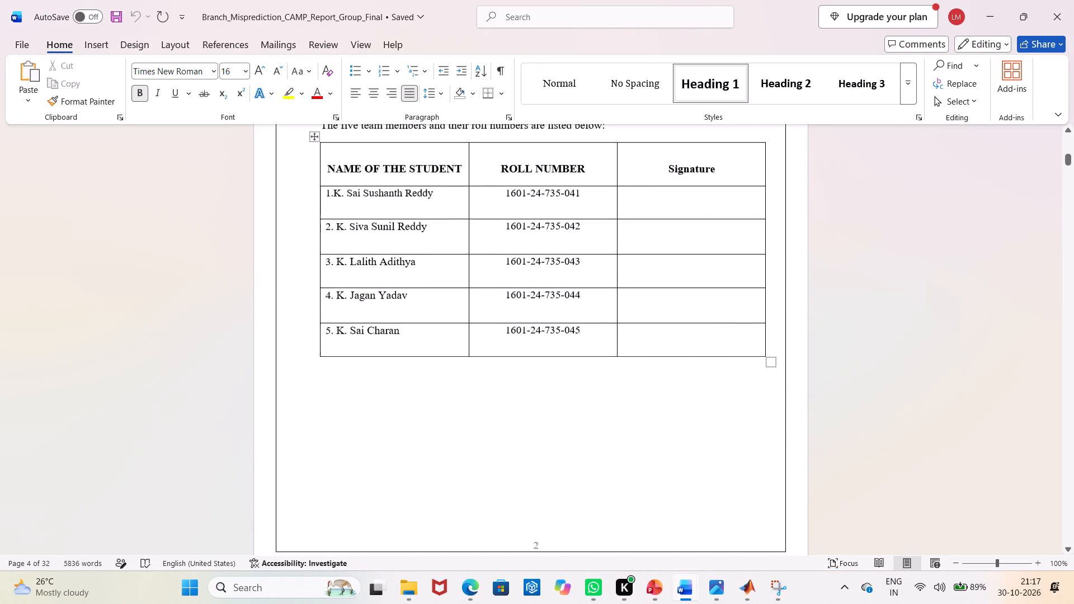
{"action": "scroll", "coordinate": [686, 510], "scroll_direction": "down", "scroll_amount": 16}
{"action": "scroll", "coordinate": [686, 510], "scroll_direction": "up", "scroll_amount": 14}
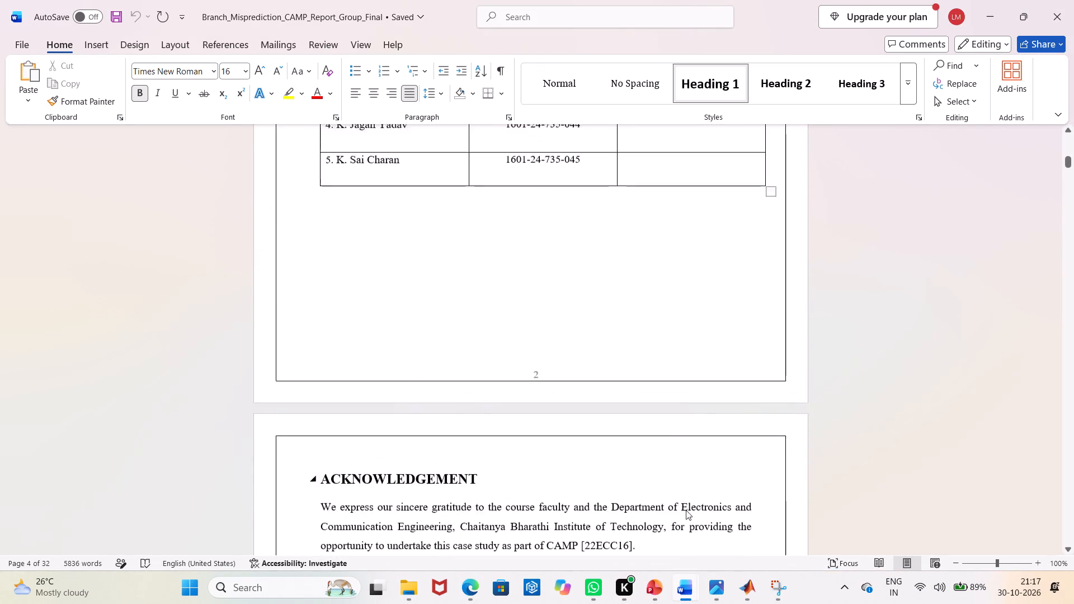
{"action": "scroll", "coordinate": [686, 510], "scroll_direction": "up", "scroll_amount": 20}
{"action": "scroll", "coordinate": [686, 510], "scroll_direction": "down", "scroll_amount": 4}
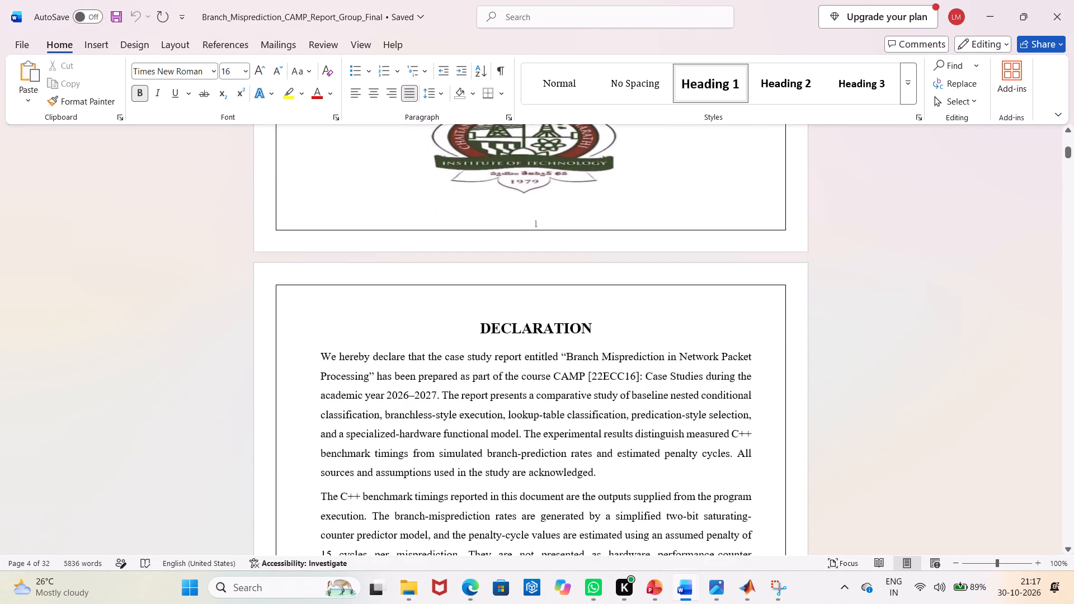
{"action": "scroll", "coordinate": [686, 510], "scroll_direction": "up", "scroll_amount": 17}
{"action": "scroll", "coordinate": [686, 510], "scroll_direction": "up", "scroll_amount": 5}
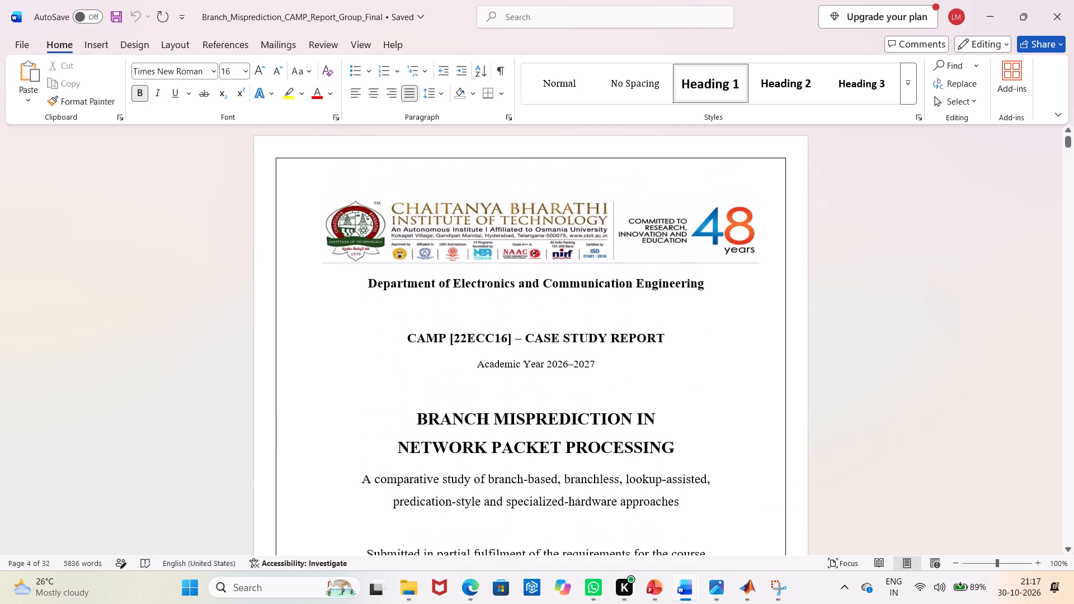
{"action": "scroll", "coordinate": [686, 510], "scroll_direction": "down", "scroll_amount": 17}
{"action": "scroll", "coordinate": [686, 510], "scroll_direction": "down", "scroll_amount": 5}
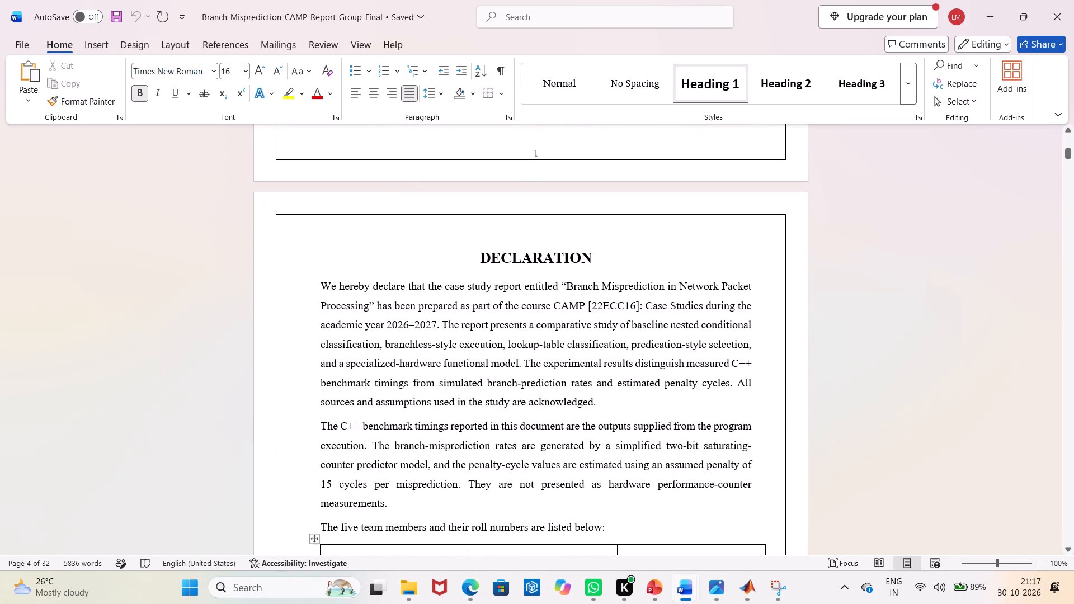
Examine the body text of the Declaration and Acknowledgement sections.
{"action": "left_click_drag", "start_coordinate": [630, 526], "coordinate": [285, 301]}
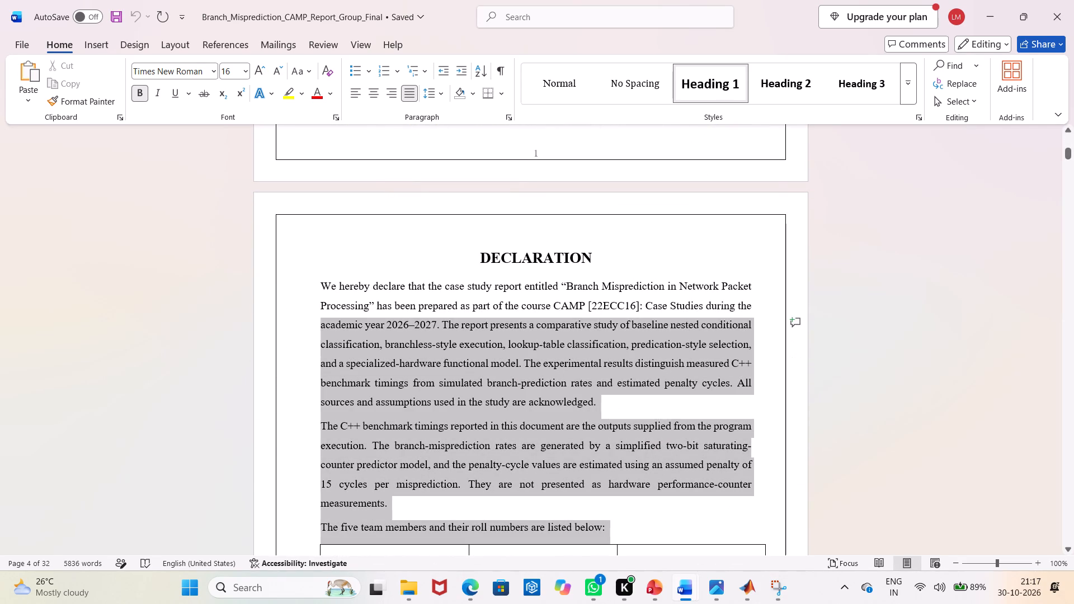
{"action": "left_click_drag", "start_coordinate": [285, 301], "coordinate": [290, 279]}
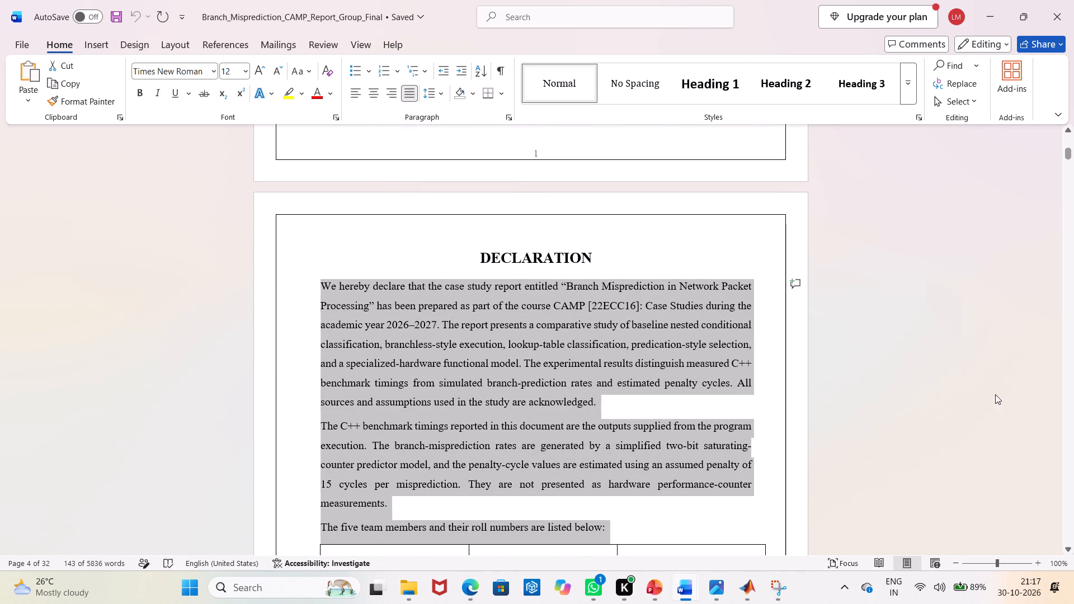
{"action": "left_click", "coordinate": [974, 376]}
{"action": "scroll", "coordinate": [958, 389], "scroll_direction": "down", "scroll_amount": 20}
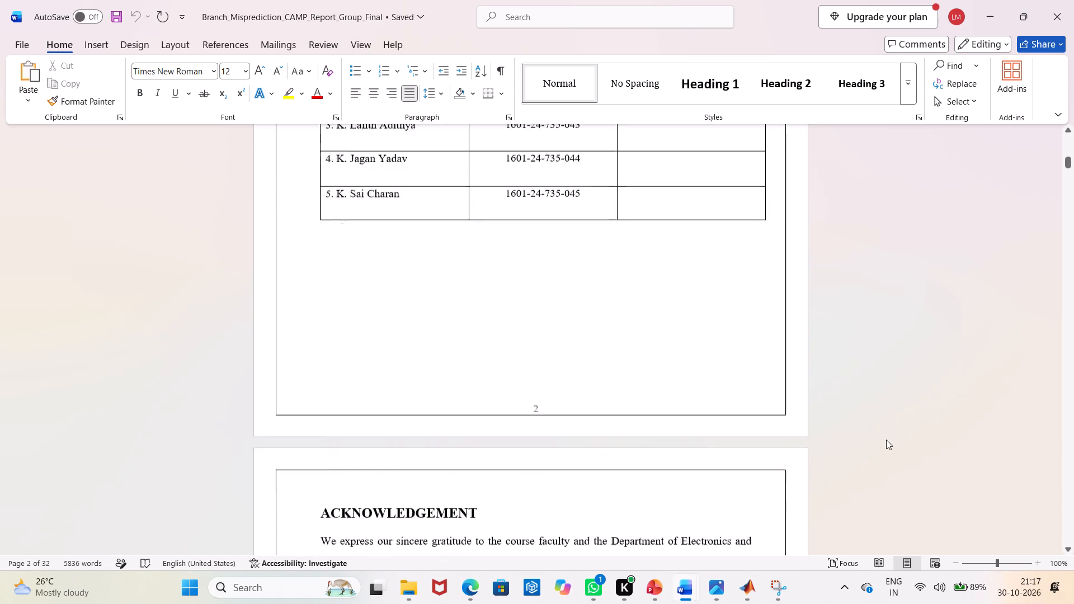
{"action": "scroll", "coordinate": [886, 440], "scroll_direction": "down", "scroll_amount": 7}
{"action": "left_click_drag", "start_coordinate": [623, 369], "coordinate": [215, 173]}
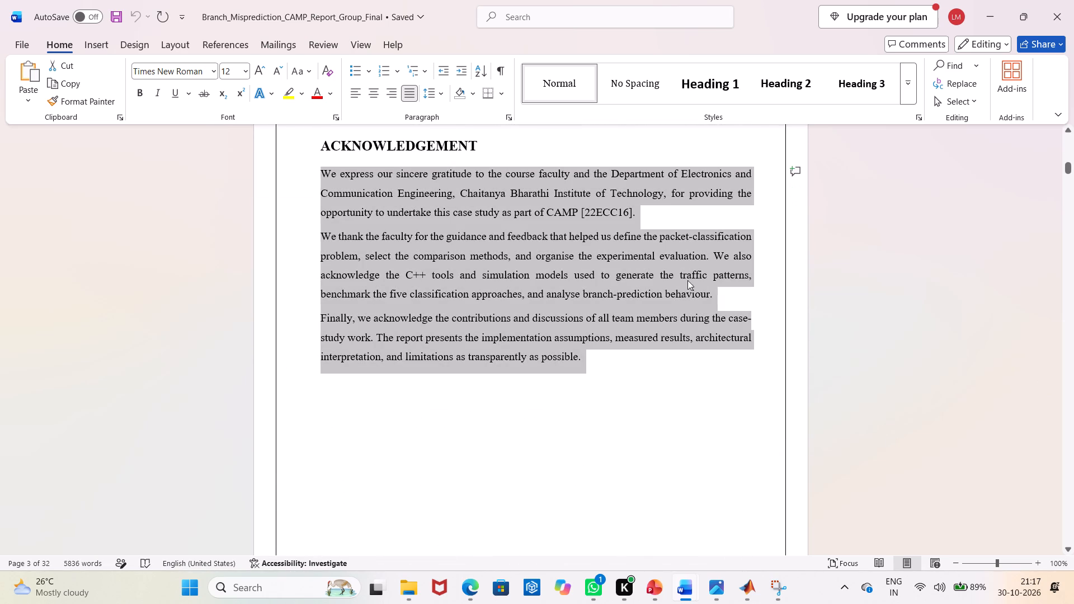
{"action": "left_click", "coordinate": [950, 314]}
In the table of contents, set the page numbers to 2 for Declaration and 3 for Acknowledgement.
{"action": "scroll", "coordinate": [768, 441], "scroll_direction": "down", "scroll_amount": 20}
{"action": "scroll", "coordinate": [768, 441], "scroll_direction": "down", "scroll_amount": 3}
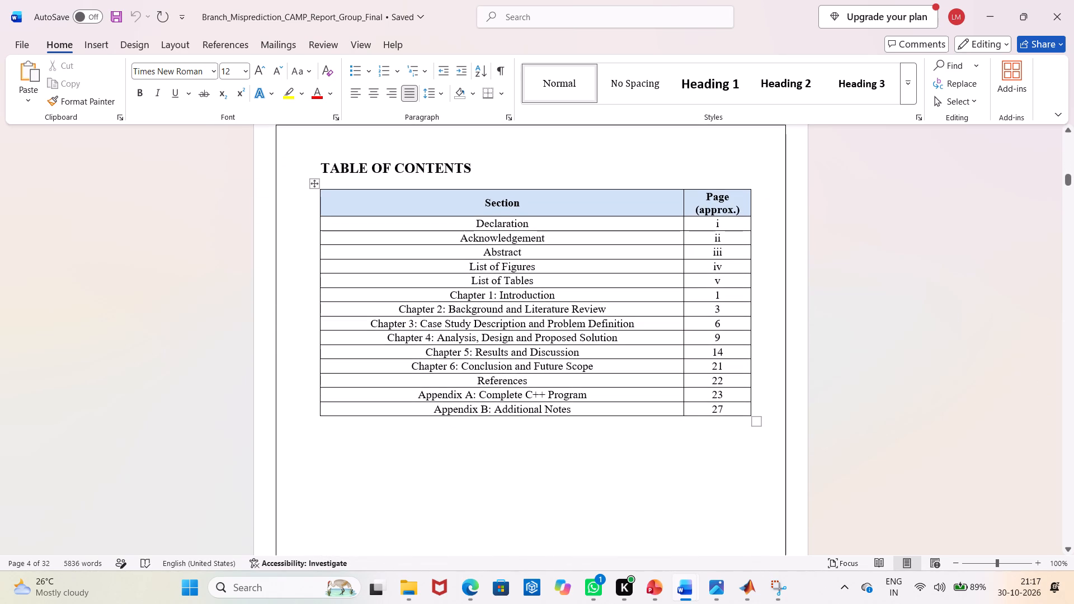
{"action": "left_click", "coordinate": [729, 225]}
{"action": "key", "text": "BackSpace"}
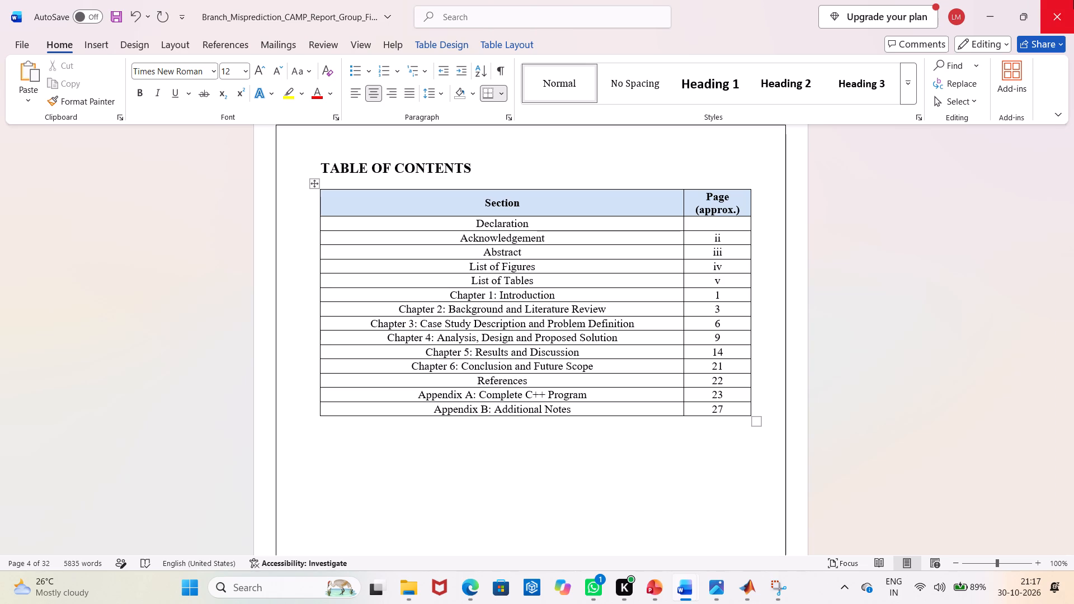
{"action": "key", "text": "2"}
{"action": "key", "text": "Down"}
{"action": "key", "text": "BackSpace"}
{"action": "key", "text": "BackSpace"}
{"action": "key", "text": "3"}
Set the table of contents page numbers to 7 for Abstract, 5 for List of Figures and 6 for List of Tables.
{"action": "key", "text": "Down"}
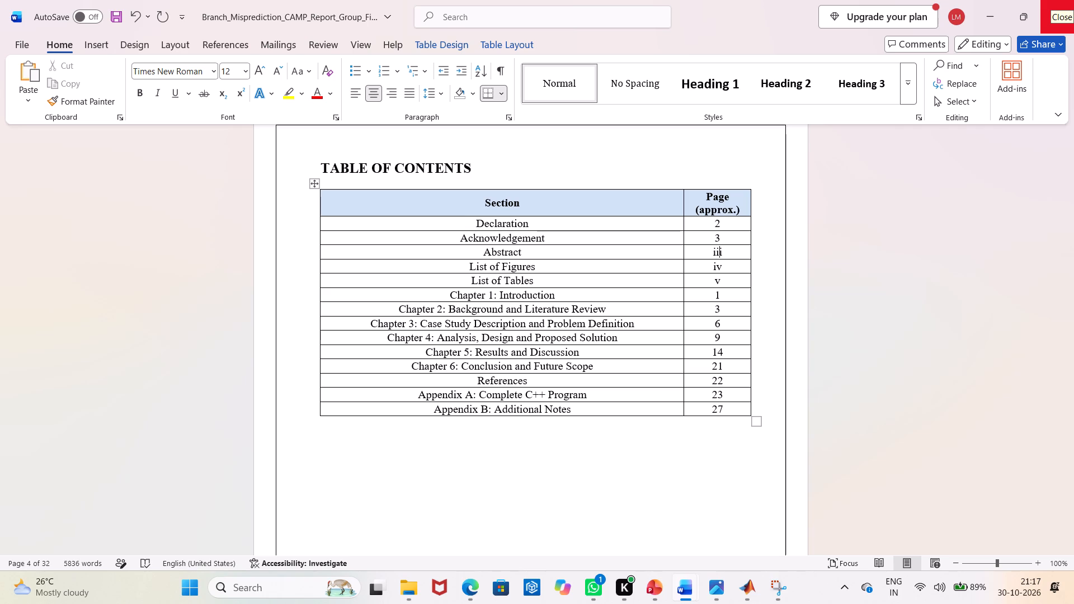
{"action": "key", "text": "Right"}
{"action": "key", "text": "Right"}
{"action": "key", "text": "Left"}
{"action": "key", "text": "BackSpace"}
{"action": "key", "text": "BackSpace"}
{"action": "key", "text": "BackSpace"}
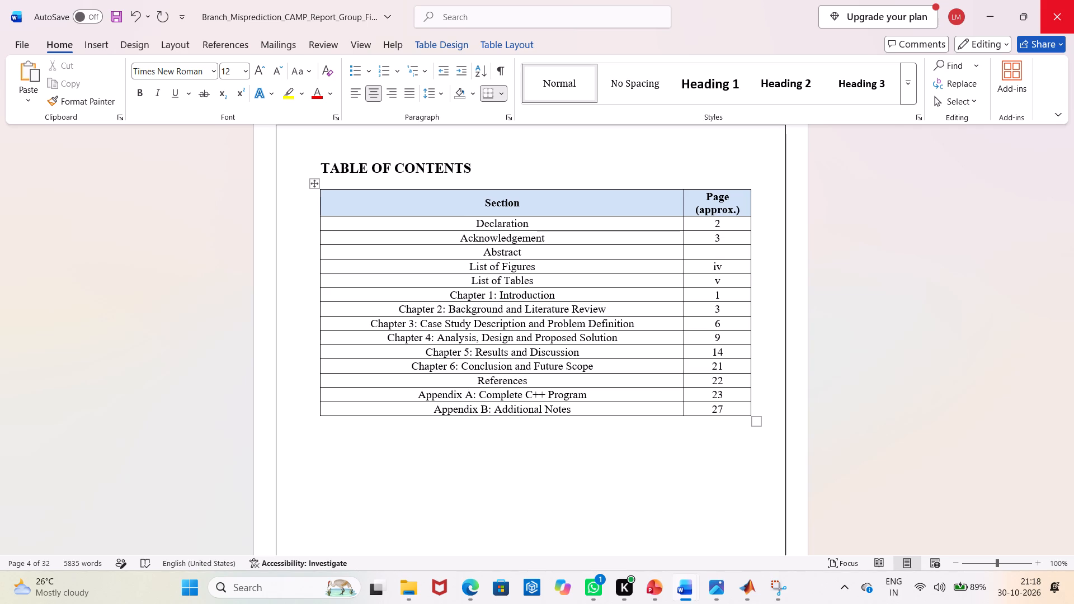
{"action": "key", "text": "7"}
{"action": "key", "text": "Down"}
{"action": "key", "text": "BackSpace"}
{"action": "key", "text": "BackSpace"}
{"action": "key", "text": "5"}
{"action": "key", "text": "Down"}
{"action": "key", "text": "BackSpace"}
{"action": "key", "text": "6"}
Set the table of contents page numbers to 8 for Chapter 1, 10 for Chapter 2 and a centred 12 for Chapter 3.
{"action": "key", "text": "Down"}
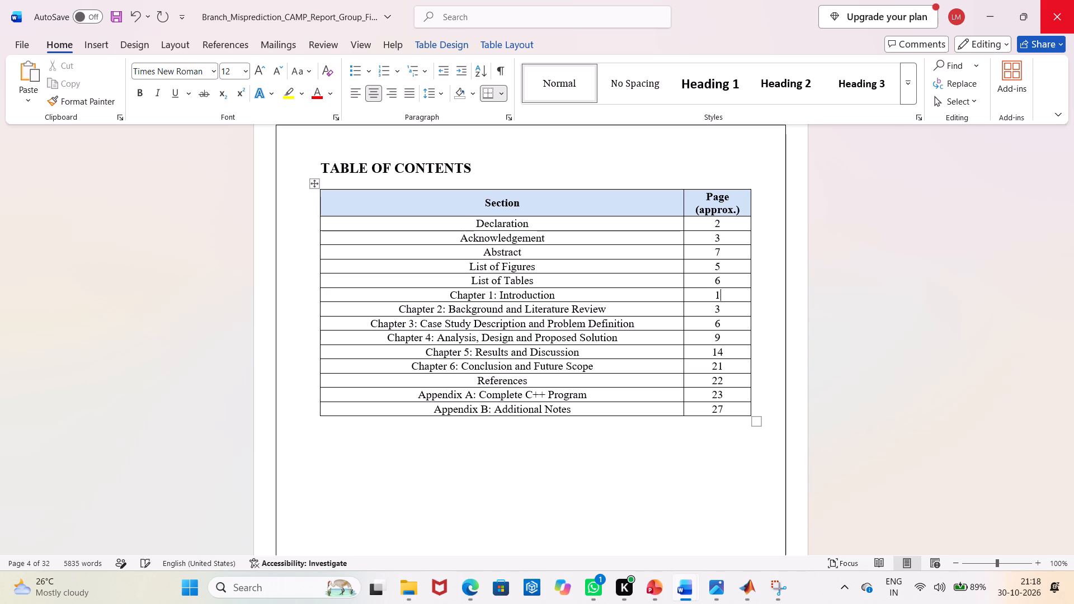
{"action": "key", "text": "BackSpace"}
{"action": "key", "text": "8"}
{"action": "key", "text": "Down"}
{"action": "key", "text": "BackSpace"}
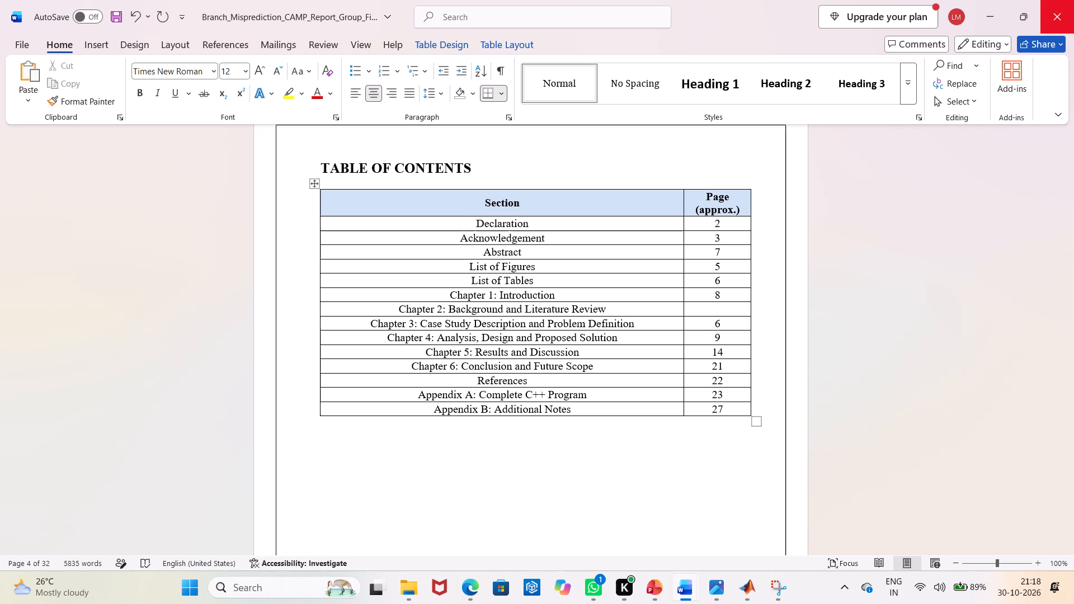
{"action": "type", "text": "10"}
{"action": "key", "text": "Down"}
{"action": "key", "text": "BackSpace"}
{"action": "key", "text": "BackSpace"}
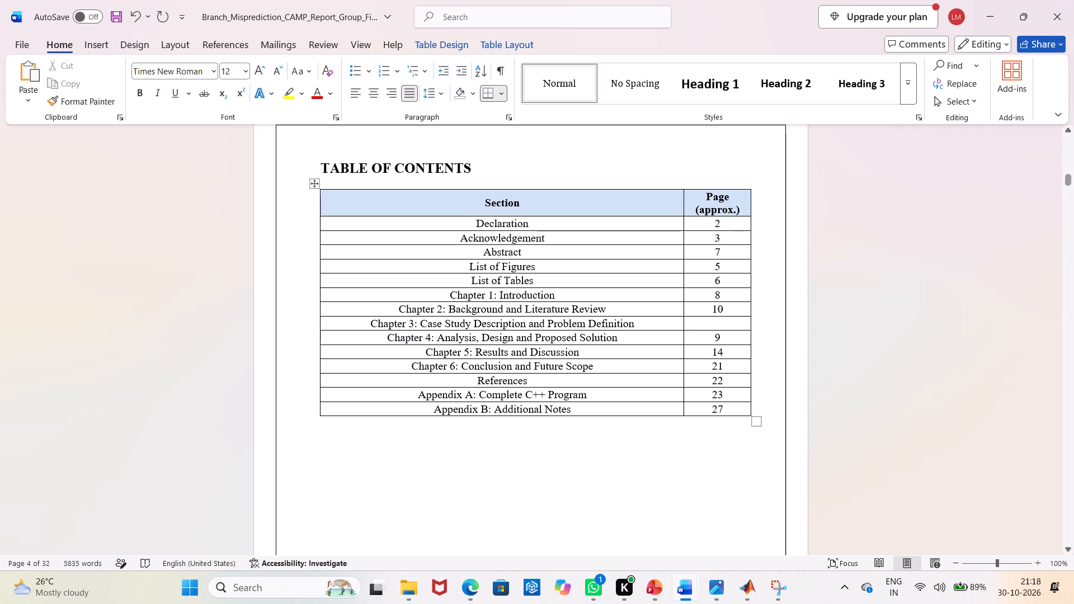
{"action": "left_click", "coordinate": [371, 96]}
{"action": "type", "text": "12"}
Set the table of contents page numbers to 14 for Chapter 4, 17 for Chapter 5 and 26 for Chapter 6.
{"action": "key", "text": "Down"}
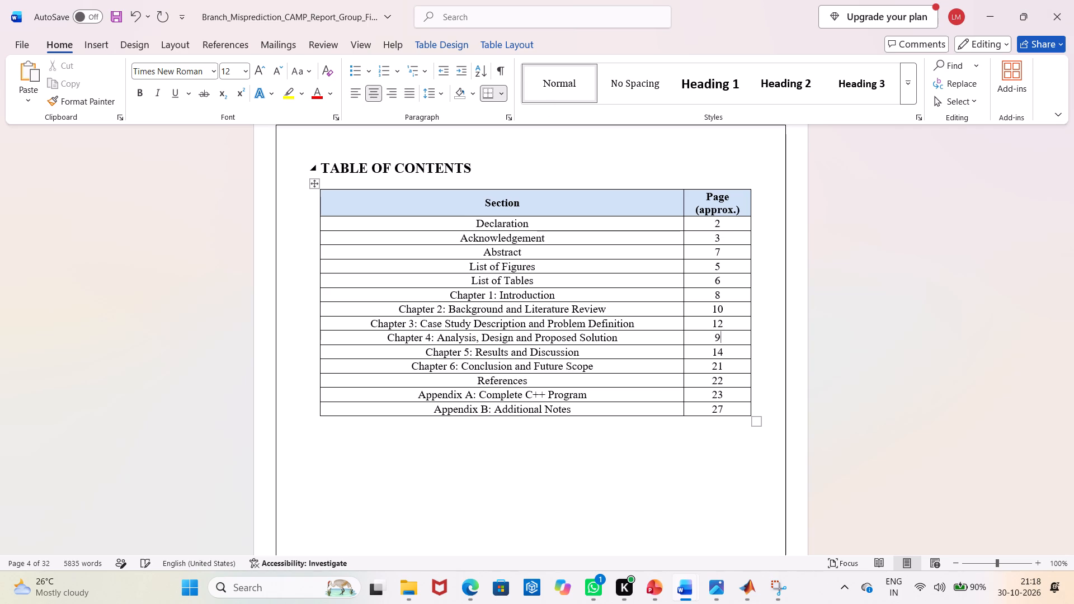
{"action": "key", "text": "BackSpace"}
{"action": "type", "text": "14"}
{"action": "key", "text": "Down"}
{"action": "key", "text": "BackSpace"}
{"action": "key", "text": "7"}
{"action": "key", "text": "Down"}
{"action": "key", "text": "BackSpace"}
{"action": "key", "text": "Down"}
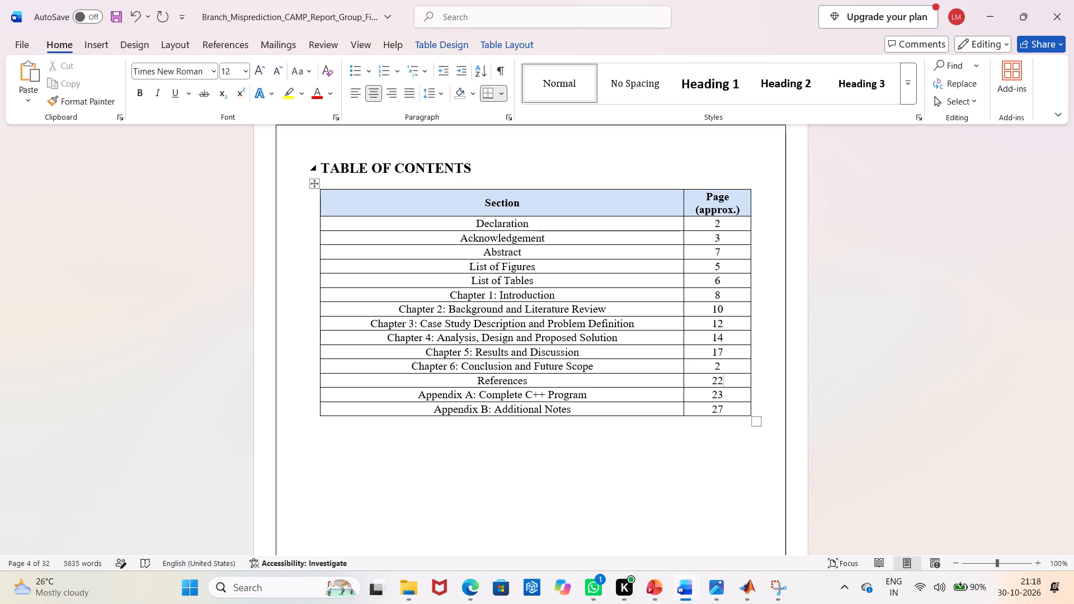
{"action": "key", "text": "Up"}
{"action": "key", "text": "6"}
Set the table of contents page numbers to 27 for References and 28 for Appendix A: Complete C++ Program.
{"action": "key", "text": "Down"}
{"action": "key", "text": "BackSpace"}
{"action": "key", "text": "7"}
{"action": "key", "text": "Down"}
{"action": "key", "text": "BackSpace"}
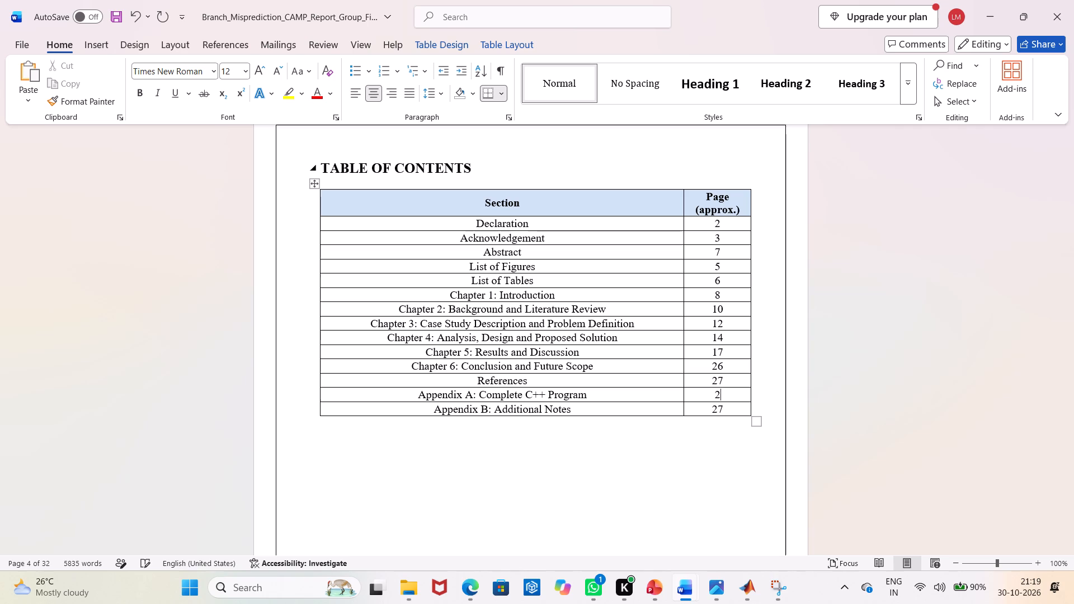
{"action": "key", "text": "8"}
Set the table of contents page number for Appendix B: Additional Notes to 32.
{"action": "key", "text": "Down"}
{"action": "key", "text": "BackSpace"}
{"action": "key", "text": "BackSpace"}
{"action": "key", "text": "3"}
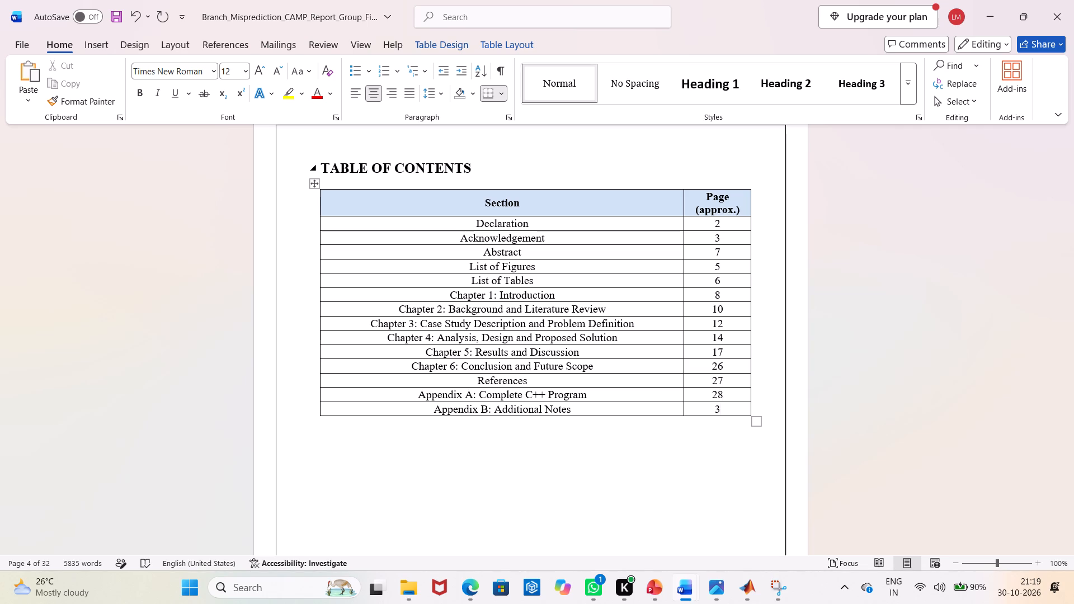
{"action": "key", "text": "2"}
Look through the front-matter pages from Acknowledgement to Abstract, checking the List of Figures and List of Tables.
{"action": "scroll", "coordinate": [828, 520], "scroll_direction": "up", "scroll_amount": 3}
{"action": "scroll", "coordinate": [762, 399], "scroll_direction": "down", "scroll_amount": 7}
{"action": "scroll", "coordinate": [762, 399], "scroll_direction": "up", "scroll_amount": 20}
{"action": "scroll", "coordinate": [762, 399], "scroll_direction": "up", "scroll_amount": 14}
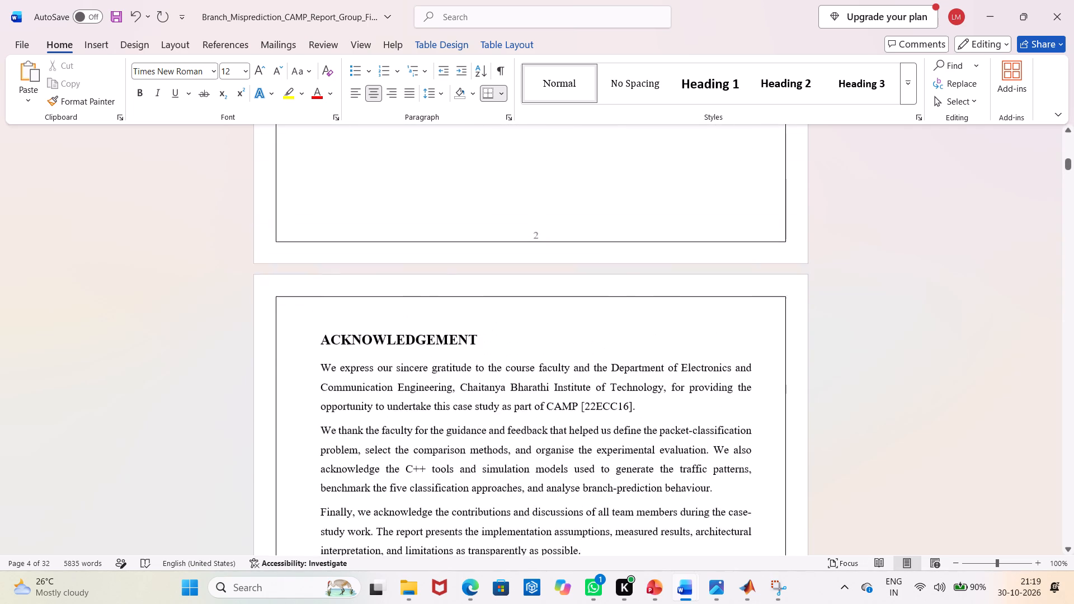
{"action": "scroll", "coordinate": [762, 399], "scroll_direction": "up", "scroll_amount": 13}
{"action": "scroll", "coordinate": [762, 399], "scroll_direction": "down", "scroll_amount": 20}
{"action": "scroll", "coordinate": [762, 399], "scroll_direction": "down", "scroll_amount": 4}
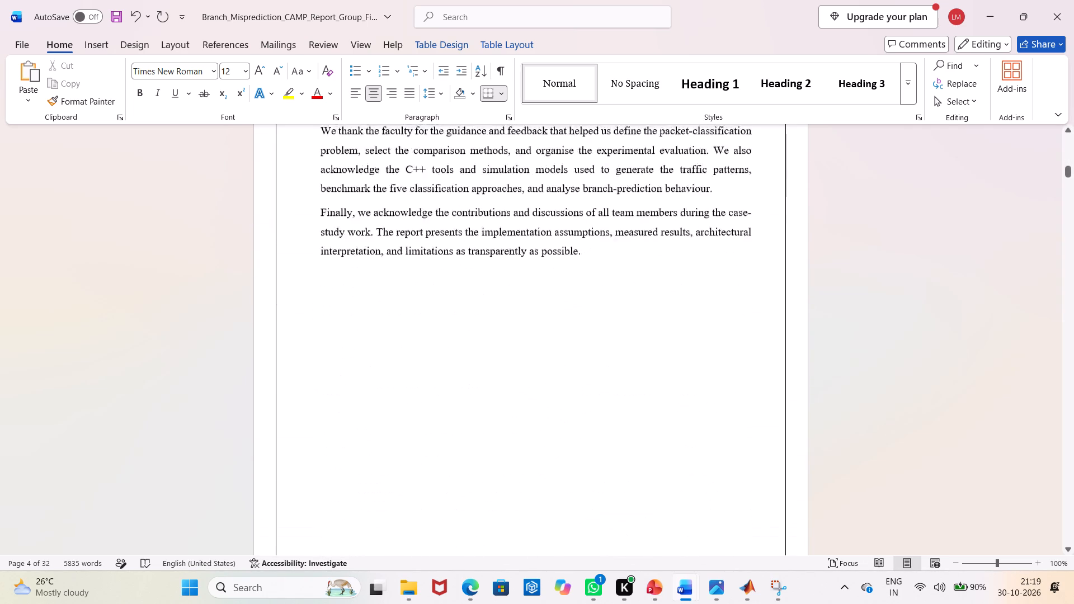
{"action": "scroll", "coordinate": [762, 399], "scroll_direction": "down", "scroll_amount": 18}
{"action": "scroll", "coordinate": [760, 402], "scroll_direction": "down", "scroll_amount": 13}
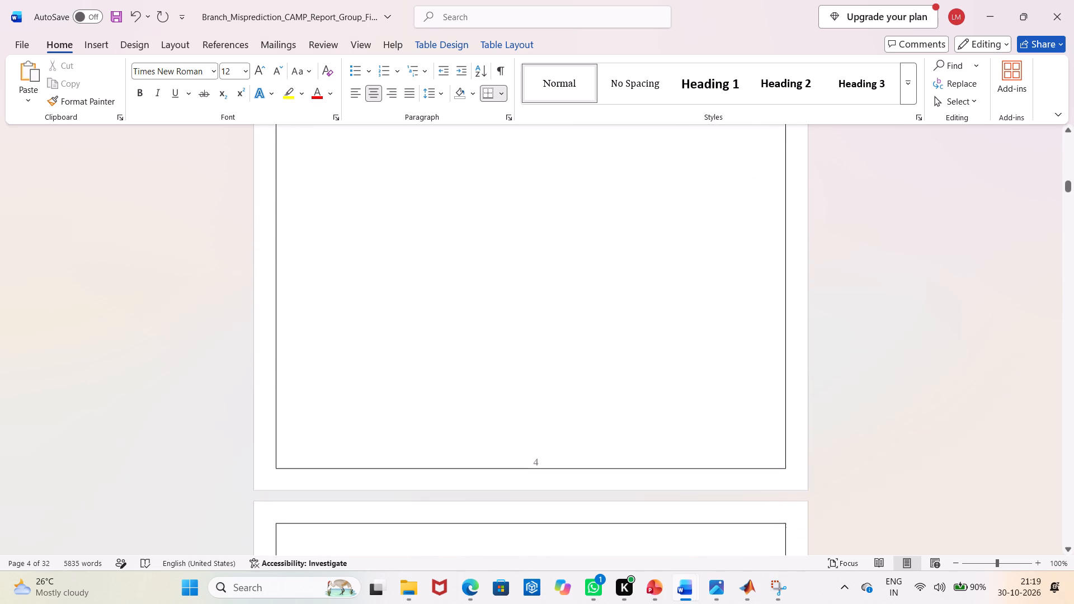
{"action": "scroll", "coordinate": [760, 403], "scroll_direction": "down", "scroll_amount": 1}
{"action": "scroll", "coordinate": [760, 403], "scroll_direction": "up", "scroll_amount": 1}
{"action": "scroll", "coordinate": [758, 406], "scroll_direction": "down", "scroll_amount": 14}
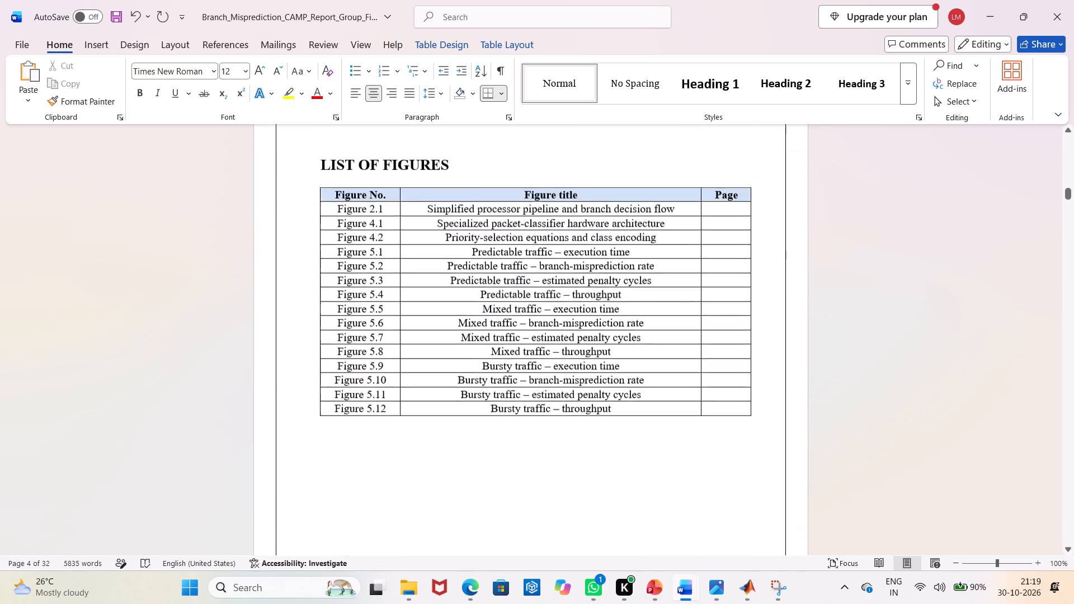
{"action": "scroll", "coordinate": [760, 408], "scroll_direction": "down", "scroll_amount": 7}
{"action": "scroll", "coordinate": [760, 408], "scroll_direction": "down", "scroll_amount": 14}
{"action": "scroll", "coordinate": [758, 412], "scroll_direction": "down", "scroll_amount": 14}
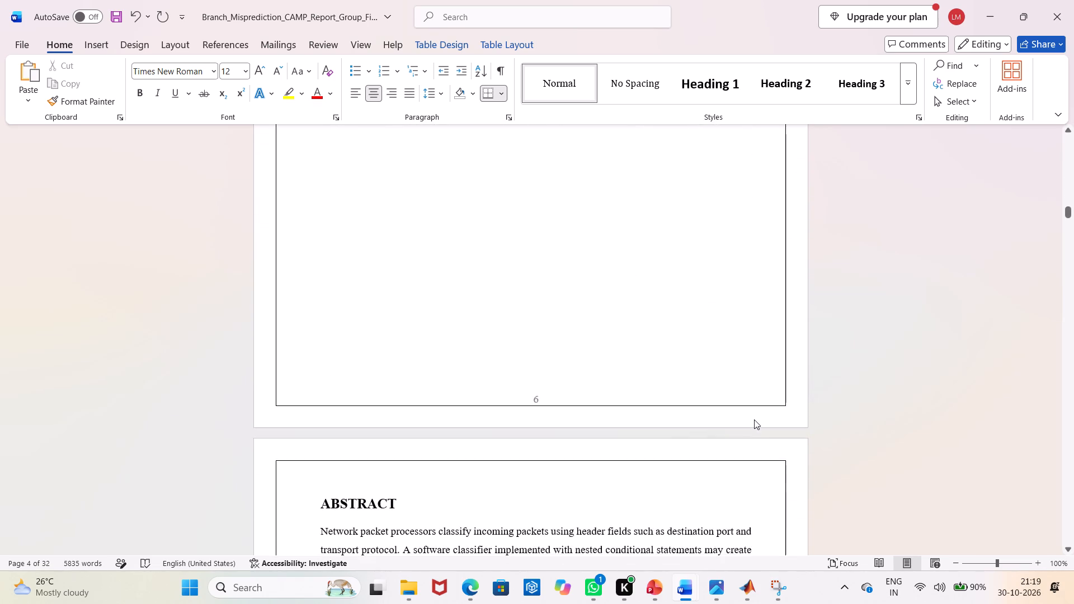
{"action": "scroll", "coordinate": [754, 419], "scroll_direction": "up", "scroll_amount": 19}
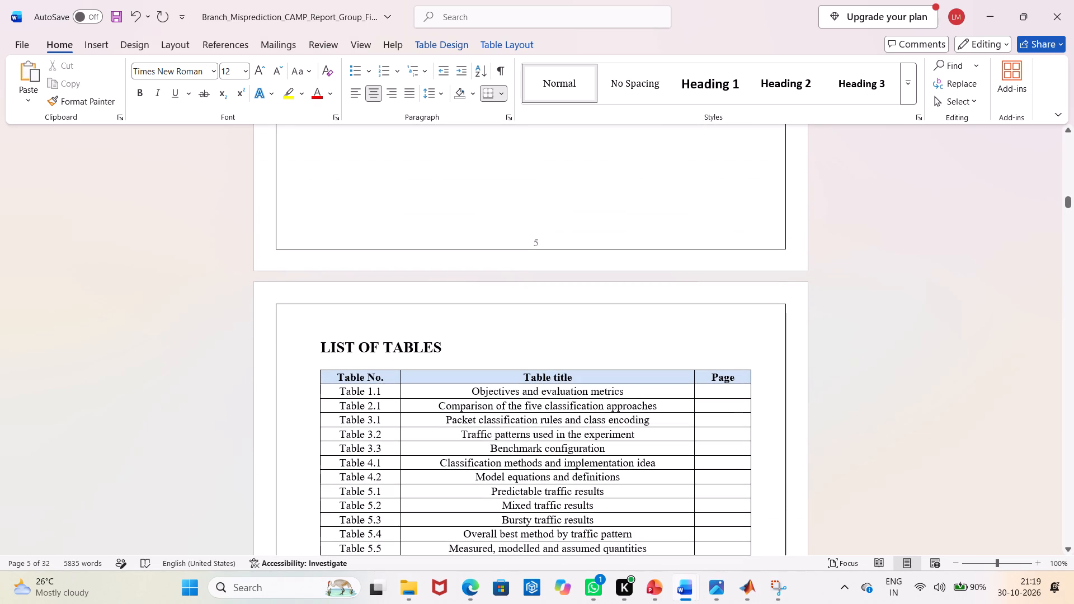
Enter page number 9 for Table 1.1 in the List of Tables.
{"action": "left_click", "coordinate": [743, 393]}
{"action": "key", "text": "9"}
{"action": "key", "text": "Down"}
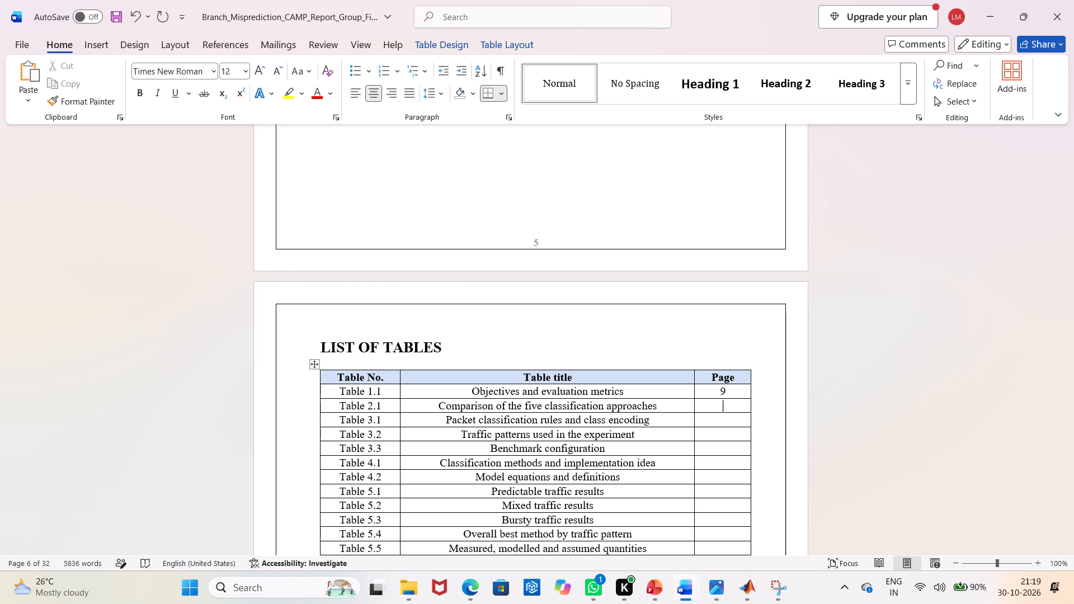
Delete the entire Page column from the List of Tables.
{"action": "left_click", "coordinate": [703, 376]}
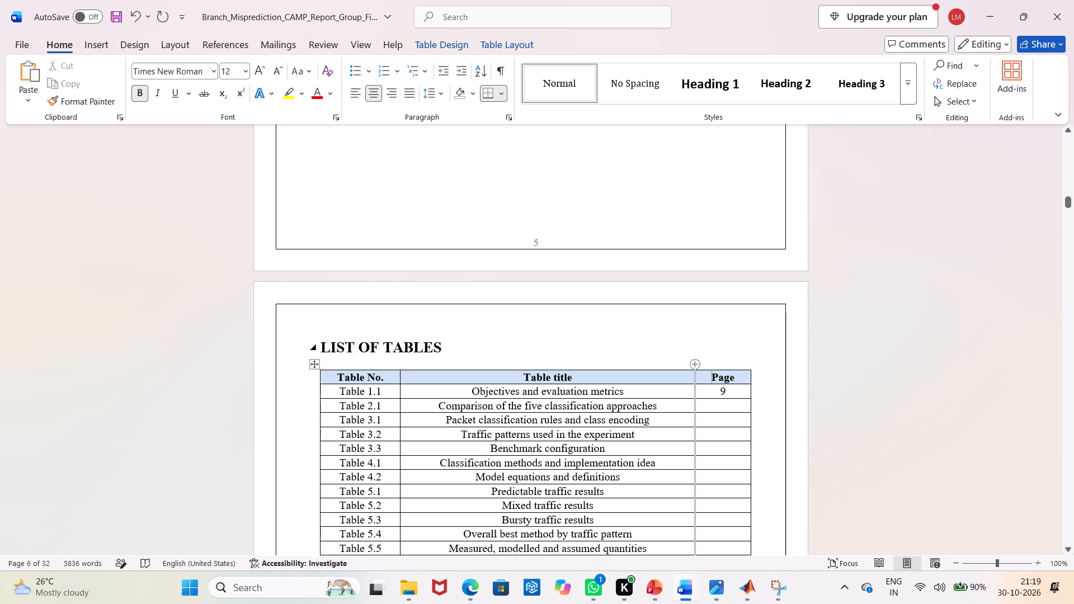
{"action": "left_click", "coordinate": [701, 372]}
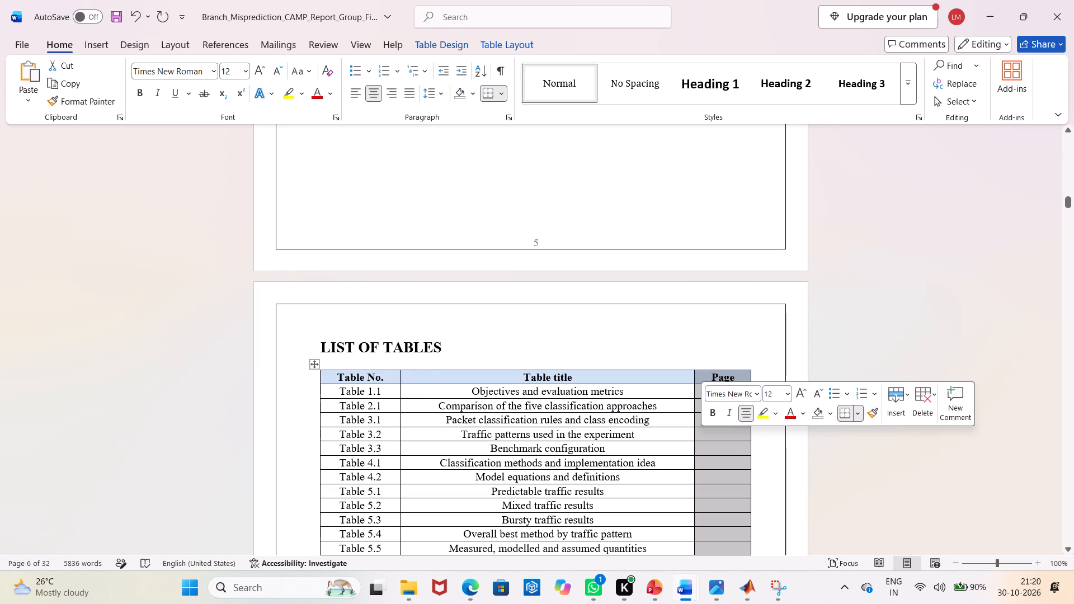
{"action": "key", "text": "BackSpace"}
{"action": "scroll", "coordinate": [701, 372], "scroll_direction": "down", "scroll_amount": 4}
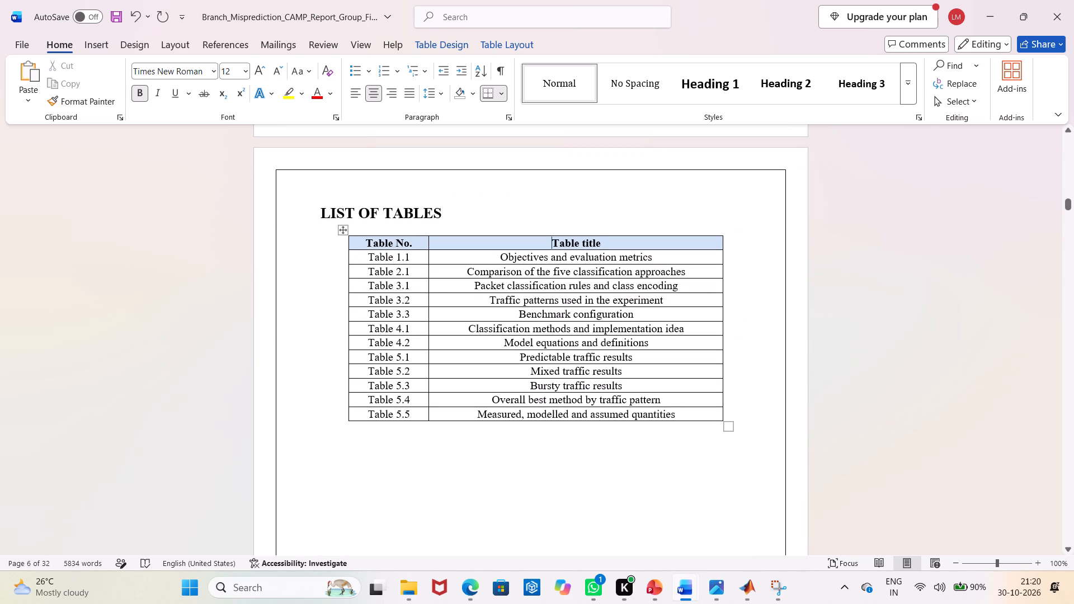
Enlarge the List of Tables table slightly, making its rows a little taller.
{"action": "left_click", "coordinate": [858, 330]}
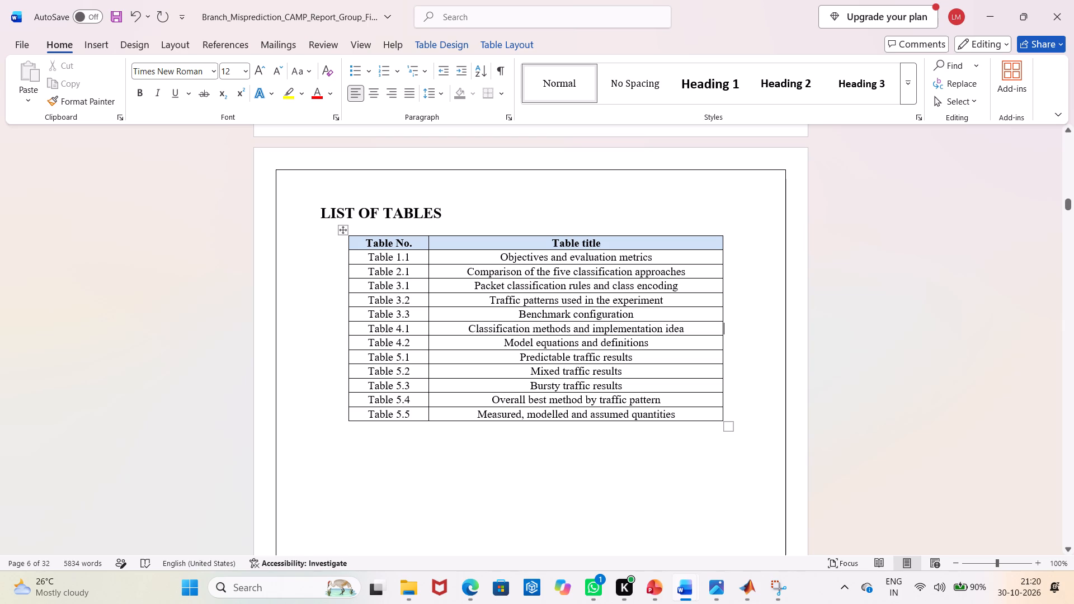
{"action": "left_click", "coordinate": [727, 428]}
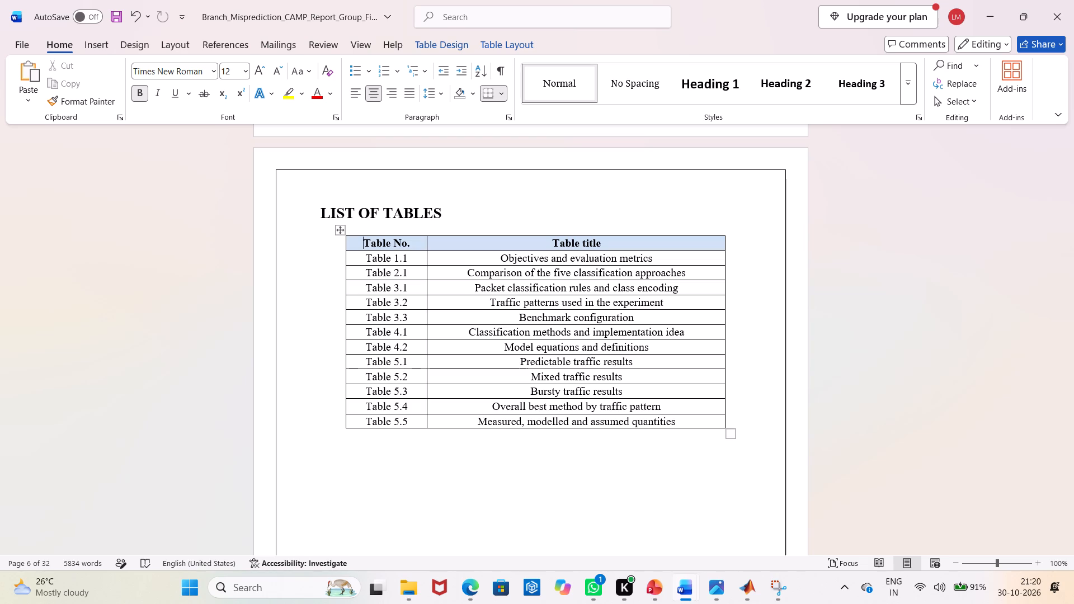
Remove the blue shading from the header row of the List of Tables.
{"action": "scroll", "coordinate": [682, 448], "scroll_direction": "down", "scroll_amount": 3}
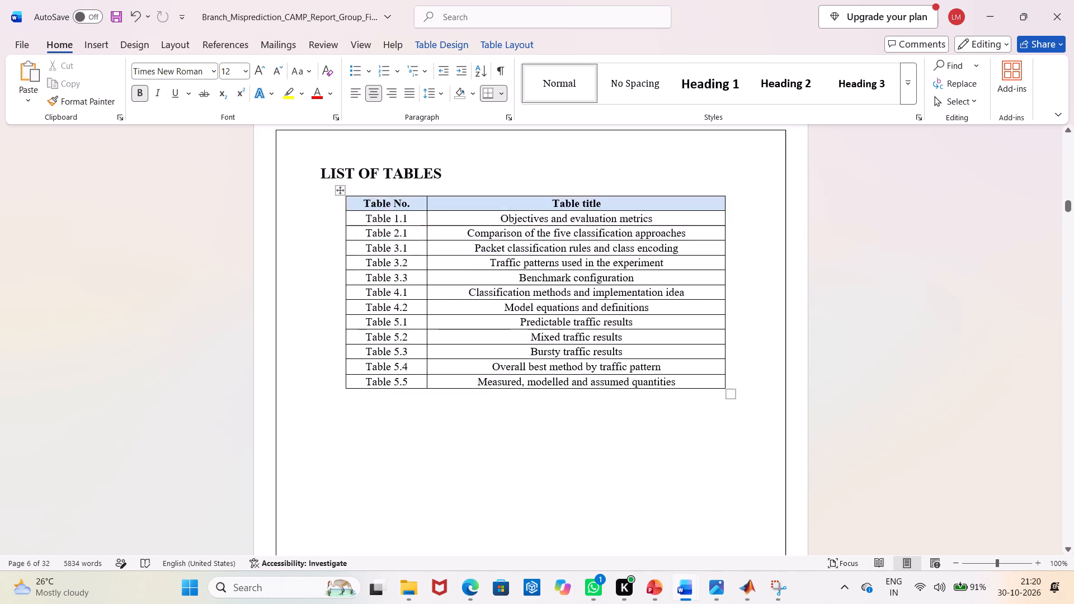
{"action": "scroll", "coordinate": [682, 448], "scroll_direction": "down", "scroll_amount": 17}
{"action": "scroll", "coordinate": [682, 448], "scroll_direction": "down", "scroll_amount": 6}
{"action": "scroll", "coordinate": [682, 448], "scroll_direction": "up", "scroll_amount": 8}
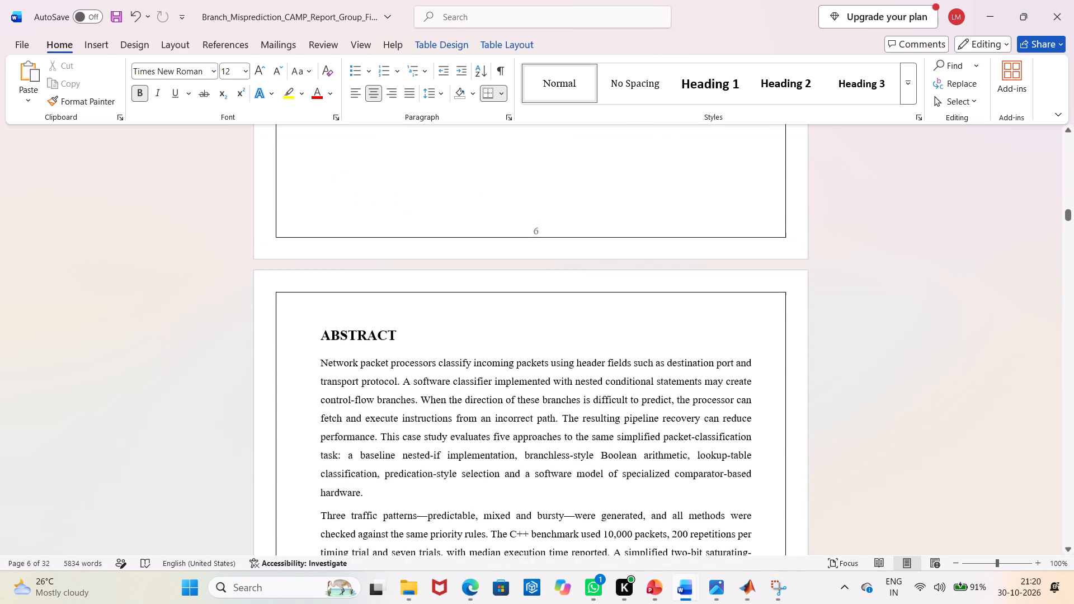
{"action": "scroll", "coordinate": [681, 449], "scroll_direction": "up", "scroll_amount": 16}
{"action": "scroll", "coordinate": [681, 449], "scroll_direction": "up", "scroll_amount": 5}
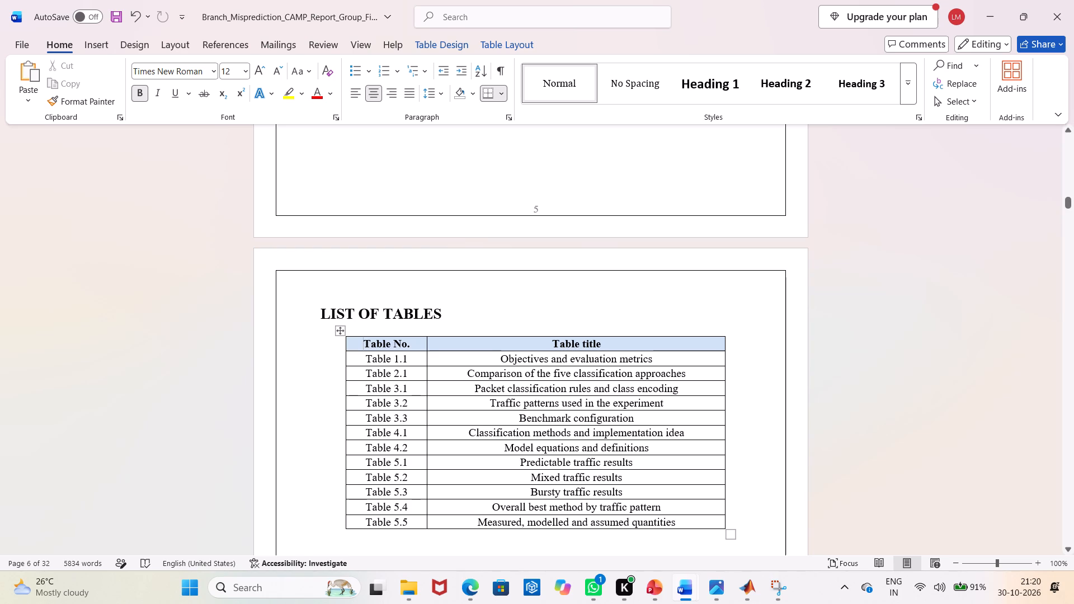
{"action": "left_click_drag", "start_coordinate": [704, 342], "coordinate": [426, 345]}
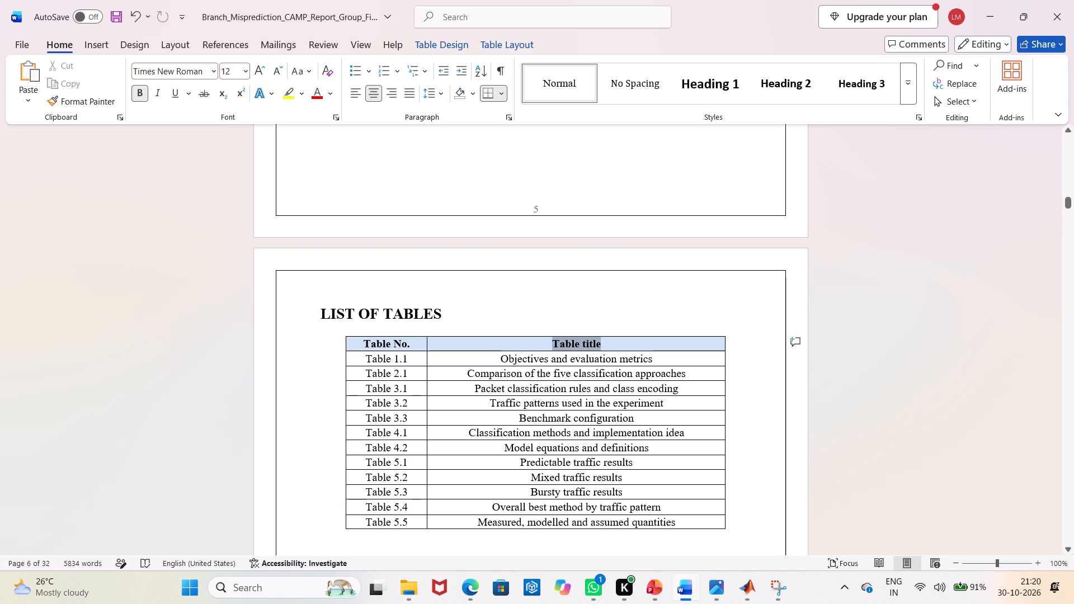
{"action": "left_click_drag", "start_coordinate": [426, 345], "coordinate": [391, 339]}
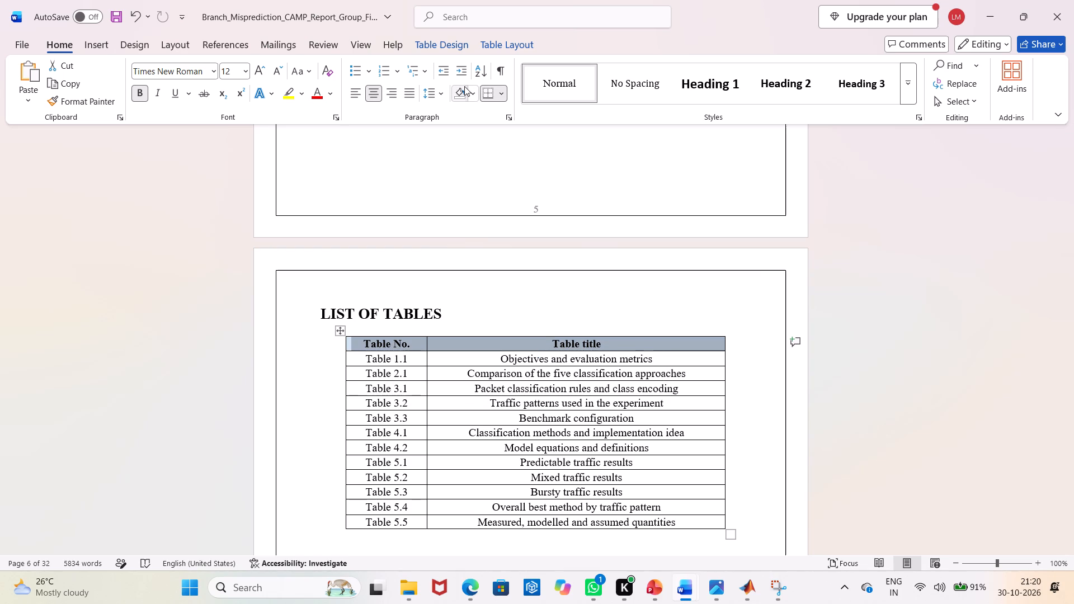
{"action": "left_click", "coordinate": [464, 86]}
{"action": "left_click", "coordinate": [857, 343]}
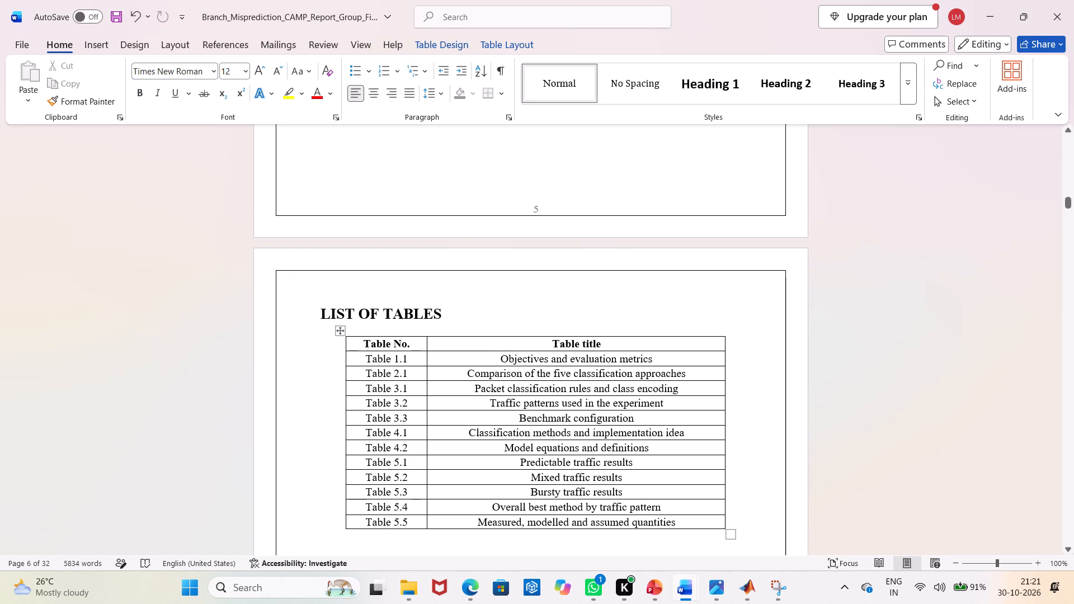
Remove the blue shading from the header row of the List of Figures.
{"action": "scroll", "coordinate": [670, 419], "scroll_direction": "up", "scroll_amount": 4}
{"action": "scroll", "coordinate": [670, 419], "scroll_direction": "up", "scroll_amount": 19}
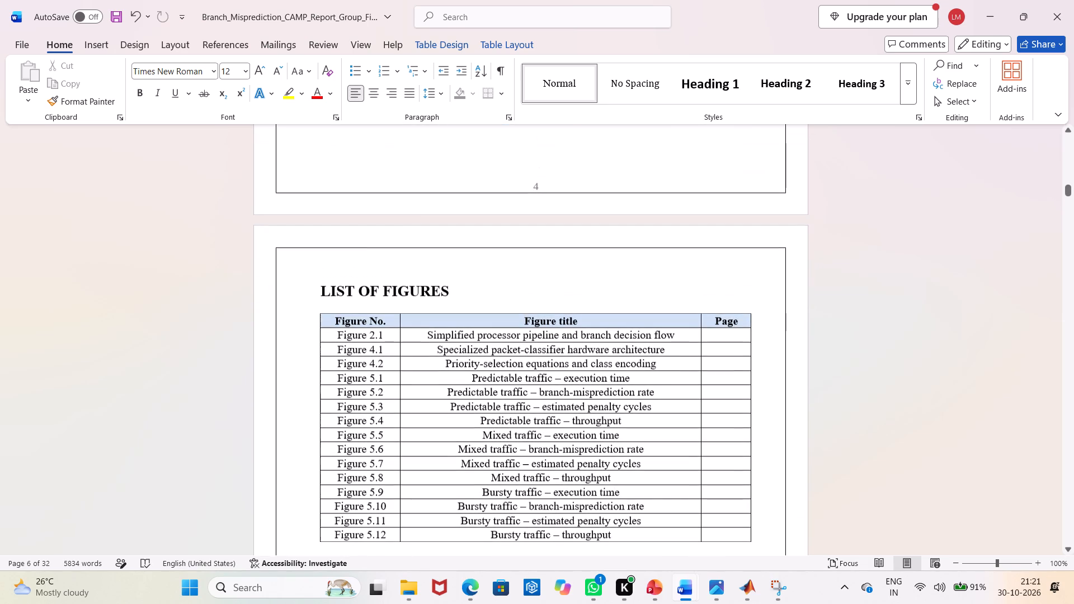
{"action": "left_click_drag", "start_coordinate": [746, 322], "coordinate": [386, 316]}
{"action": "left_click", "coordinate": [463, 89]}
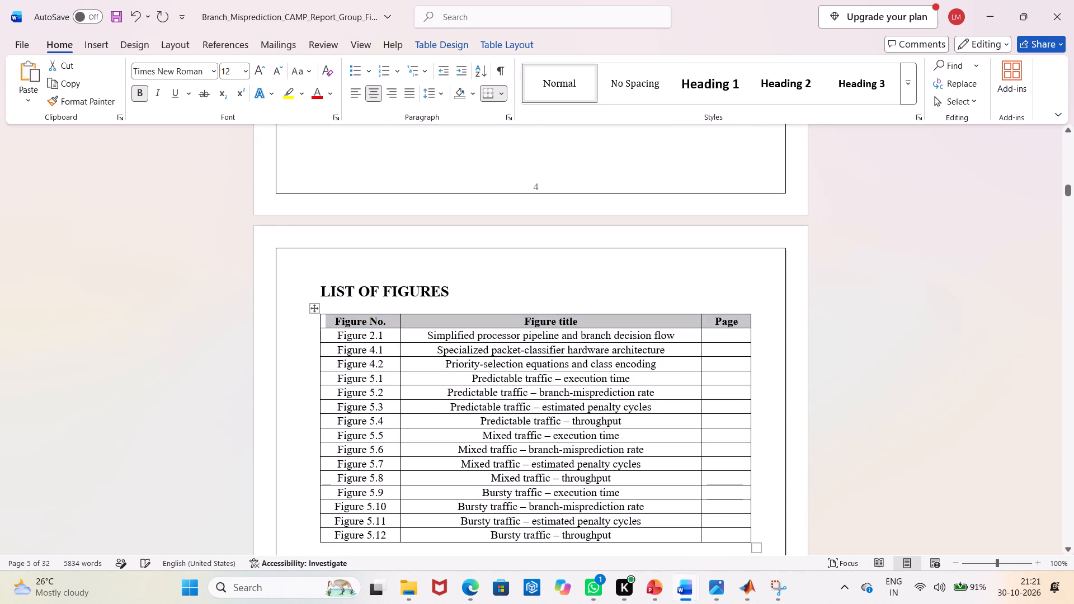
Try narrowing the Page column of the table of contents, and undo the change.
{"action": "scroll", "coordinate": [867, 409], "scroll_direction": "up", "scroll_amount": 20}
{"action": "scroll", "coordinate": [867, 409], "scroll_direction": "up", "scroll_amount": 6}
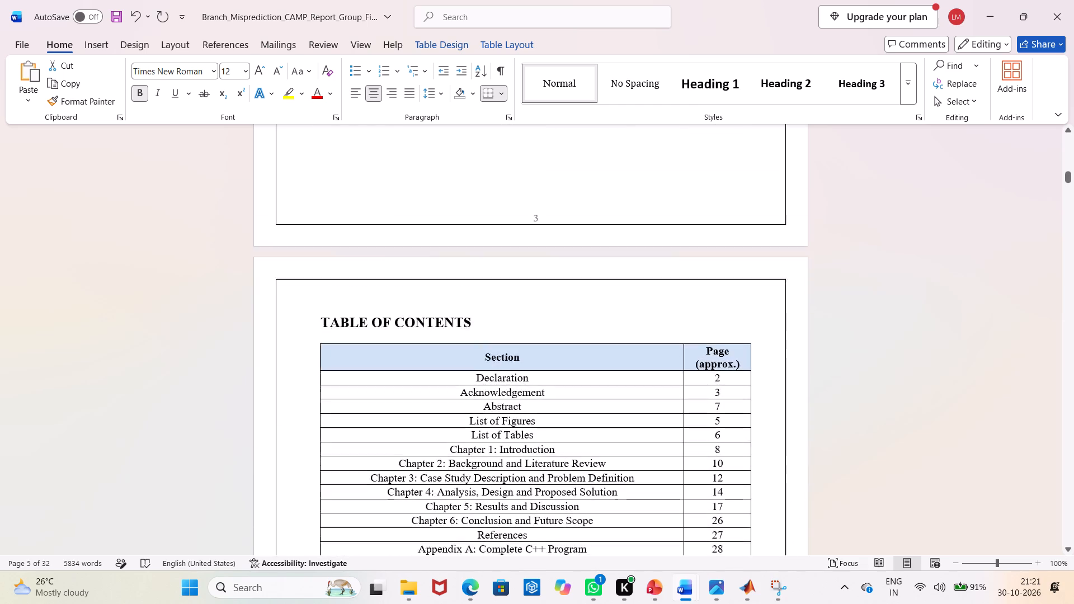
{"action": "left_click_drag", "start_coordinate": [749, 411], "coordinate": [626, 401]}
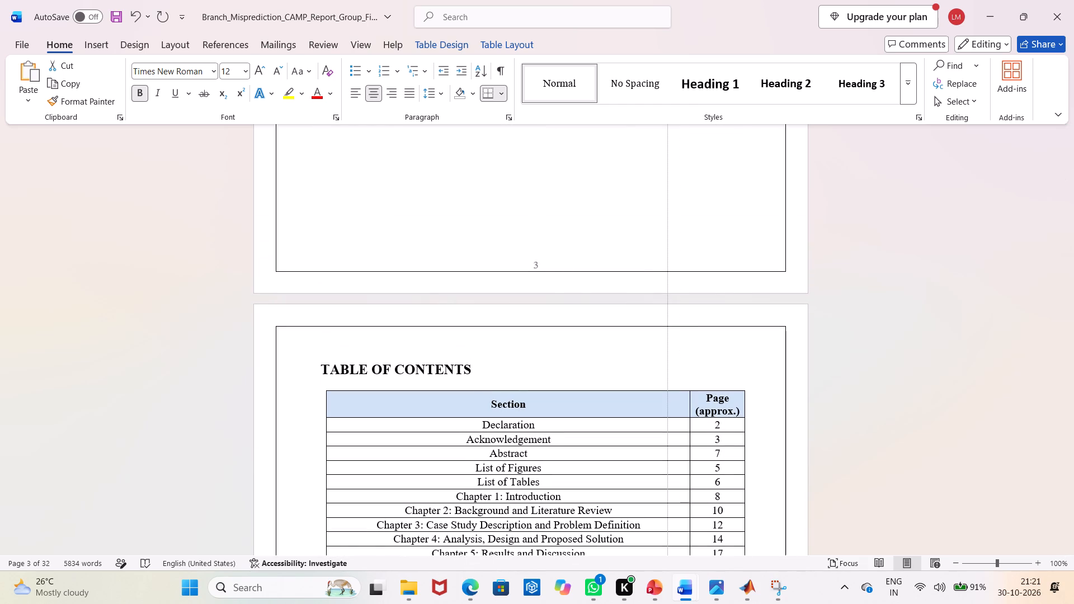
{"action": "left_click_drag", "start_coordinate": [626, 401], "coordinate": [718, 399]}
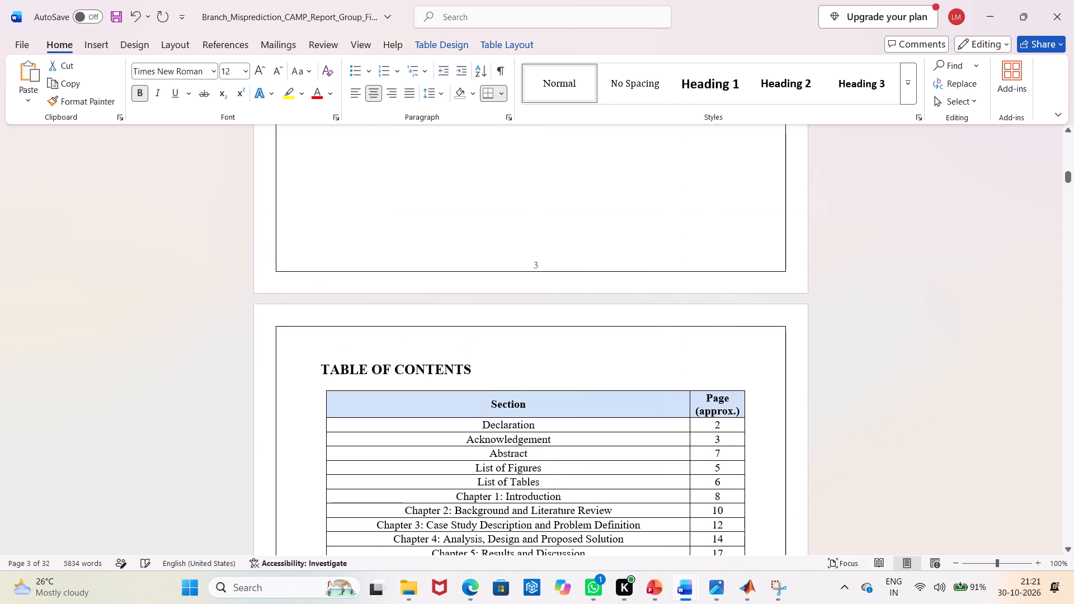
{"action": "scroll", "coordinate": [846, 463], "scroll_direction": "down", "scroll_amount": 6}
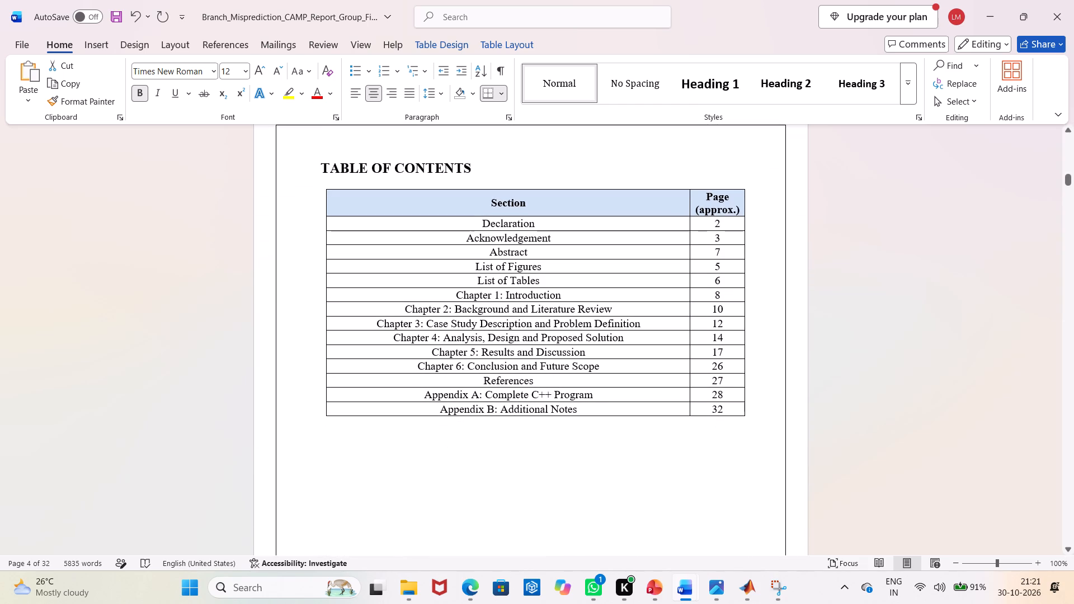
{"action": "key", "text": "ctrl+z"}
Enlarge the table of contents table so its rows are taller and it is slightly wider.
{"action": "scroll", "coordinate": [742, 360], "scroll_direction": "up", "scroll_amount": 3}
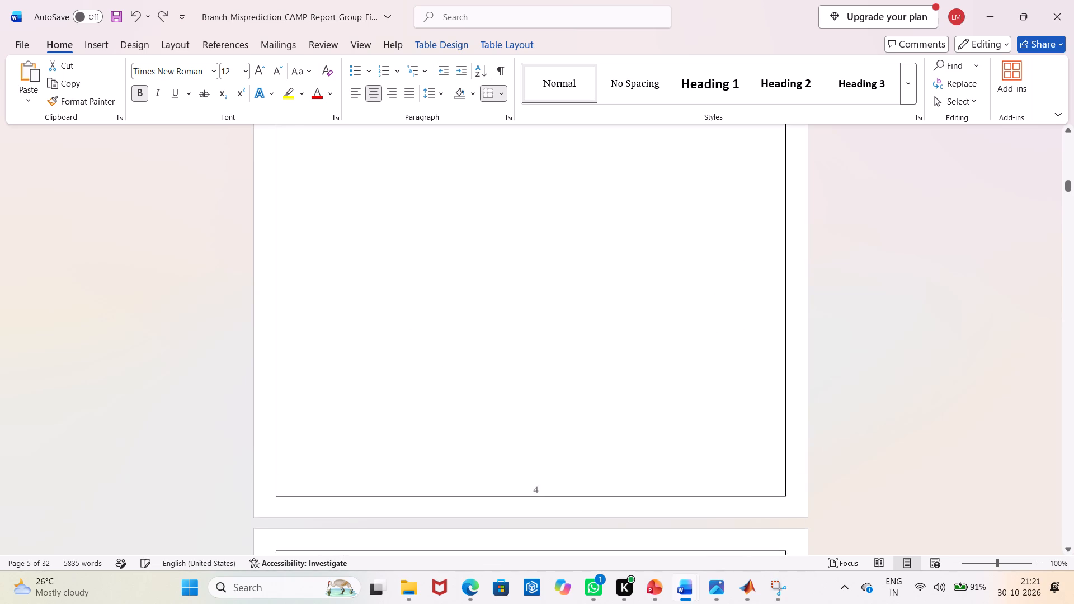
{"action": "scroll", "coordinate": [741, 361], "scroll_direction": "up", "scroll_amount": 12}
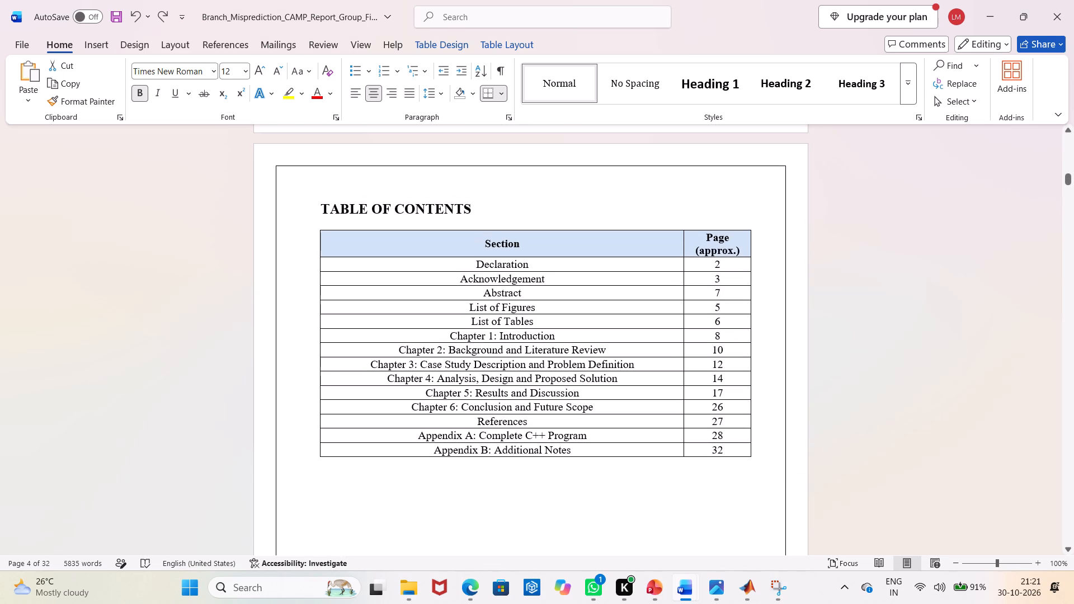
{"action": "left_click", "coordinate": [423, 238]}
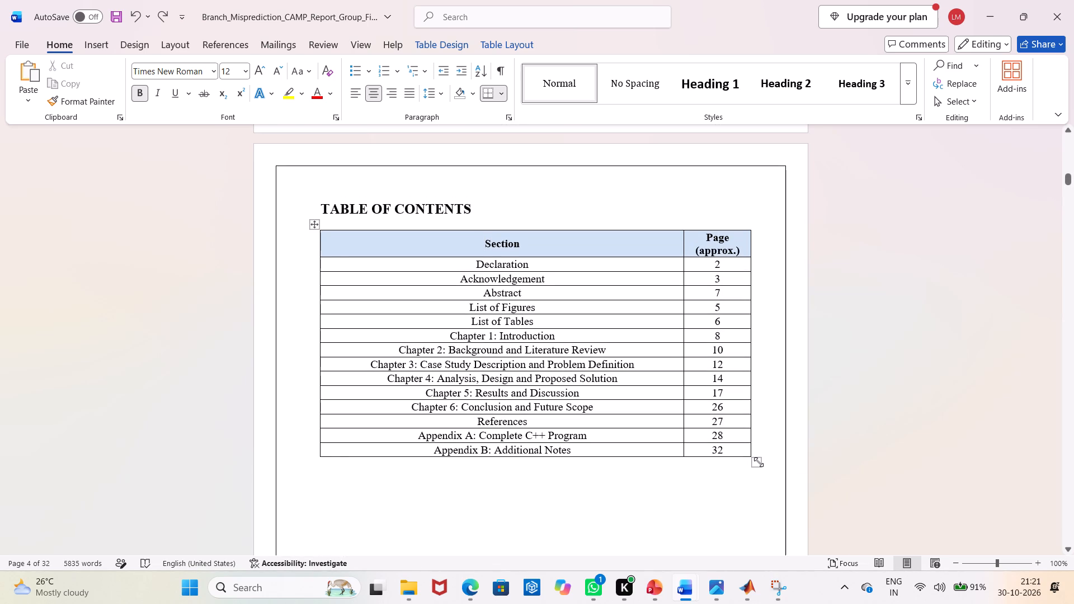
{"action": "left_click_drag", "start_coordinate": [759, 462], "coordinate": [764, 501]}
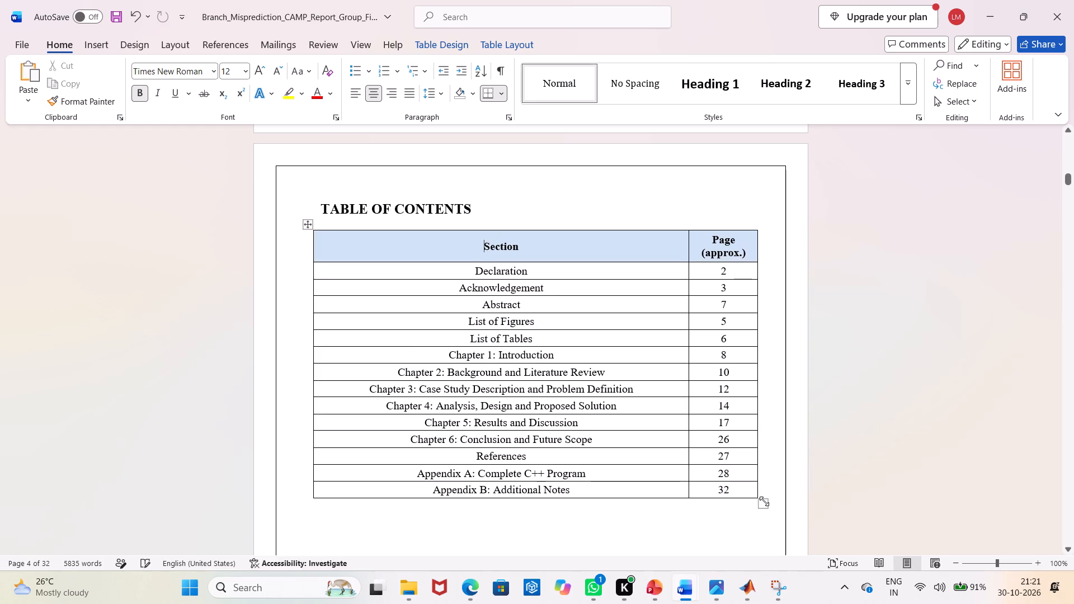
{"action": "left_click_drag", "start_coordinate": [764, 505], "coordinate": [766, 536]}
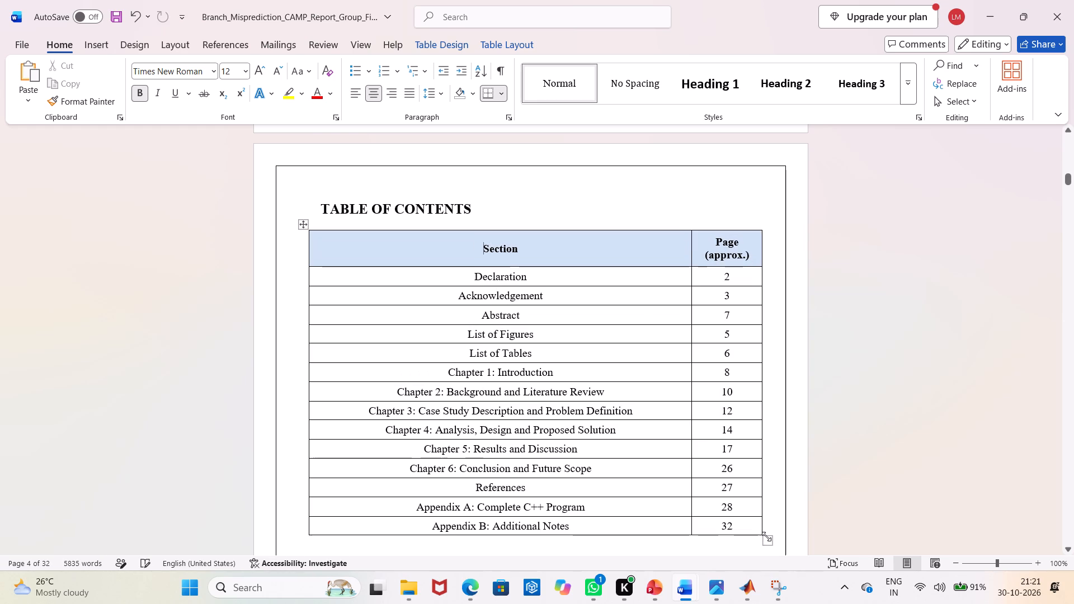
{"action": "scroll", "coordinate": [775, 540], "scroll_direction": "down", "scroll_amount": 3}
{"action": "scroll", "coordinate": [775, 540], "scroll_direction": "up", "scroll_amount": 6}
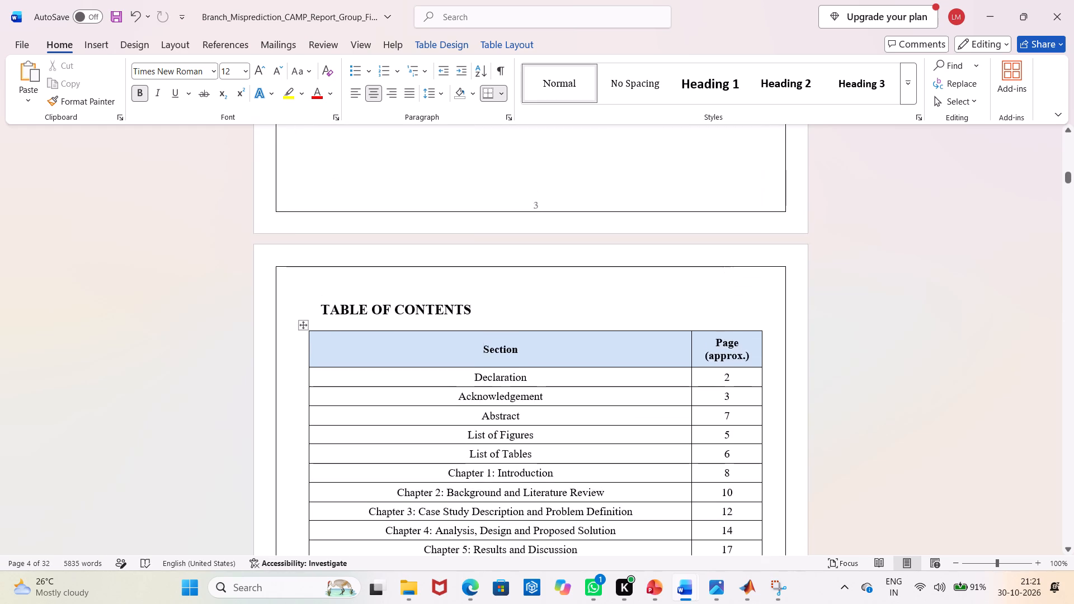
{"action": "scroll", "coordinate": [775, 540], "scroll_direction": "down", "scroll_amount": 5}
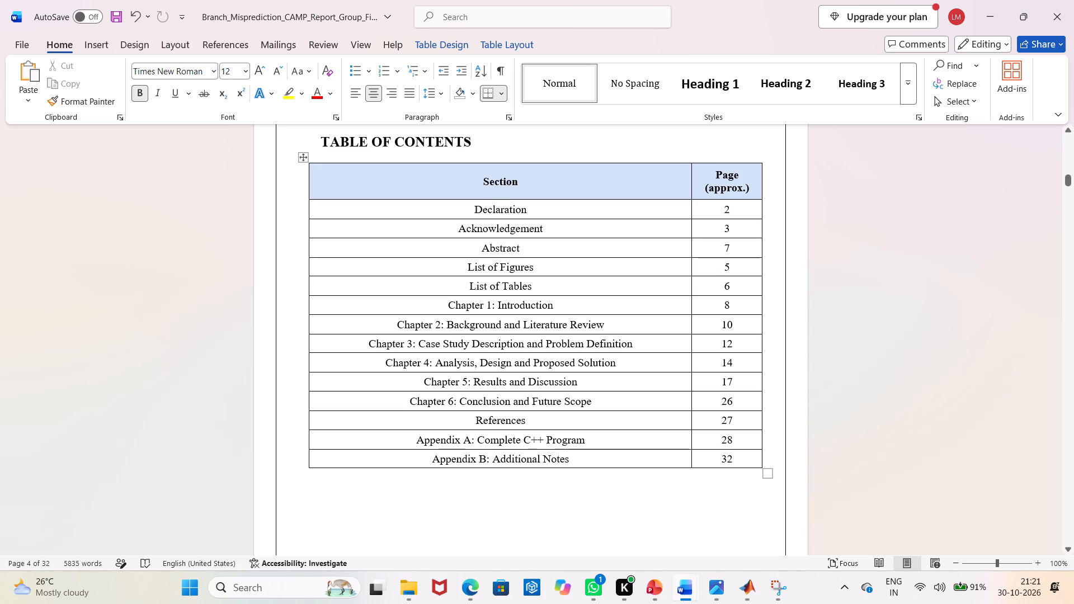
Left-align all the section names below the header row in the table of contents.
{"action": "left_click_drag", "start_coordinate": [596, 460], "coordinate": [426, 221]}
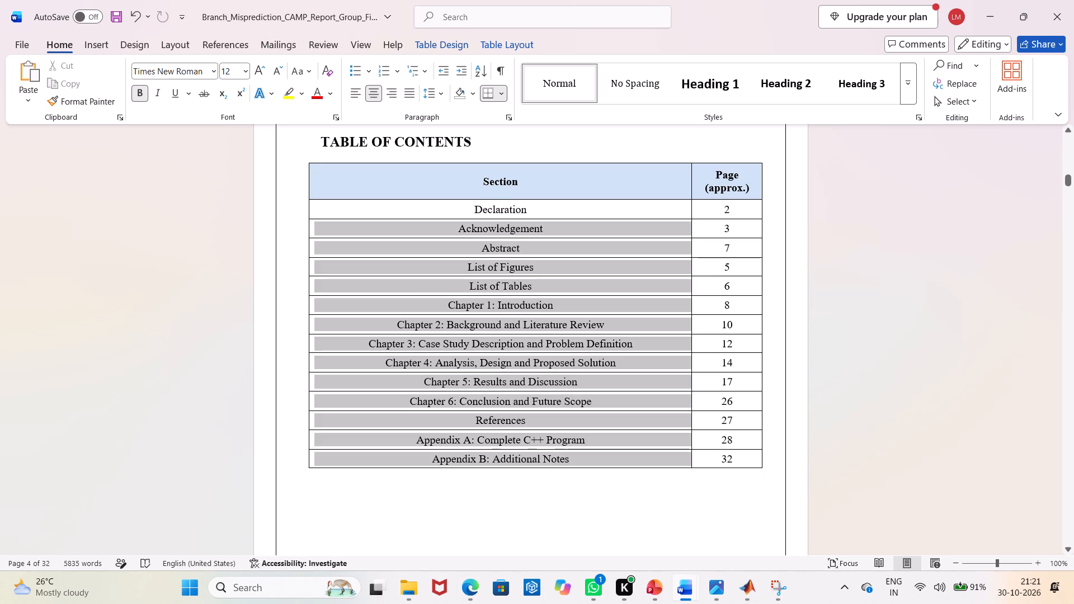
{"action": "left_click_drag", "start_coordinate": [426, 221], "coordinate": [426, 215]}
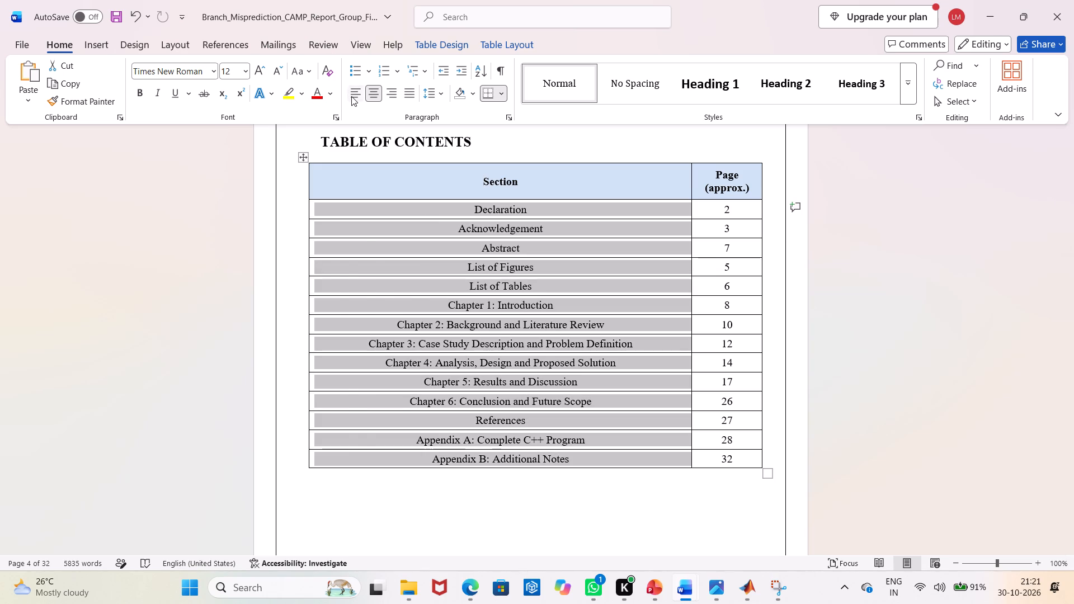
{"action": "left_click", "coordinate": [353, 95]}
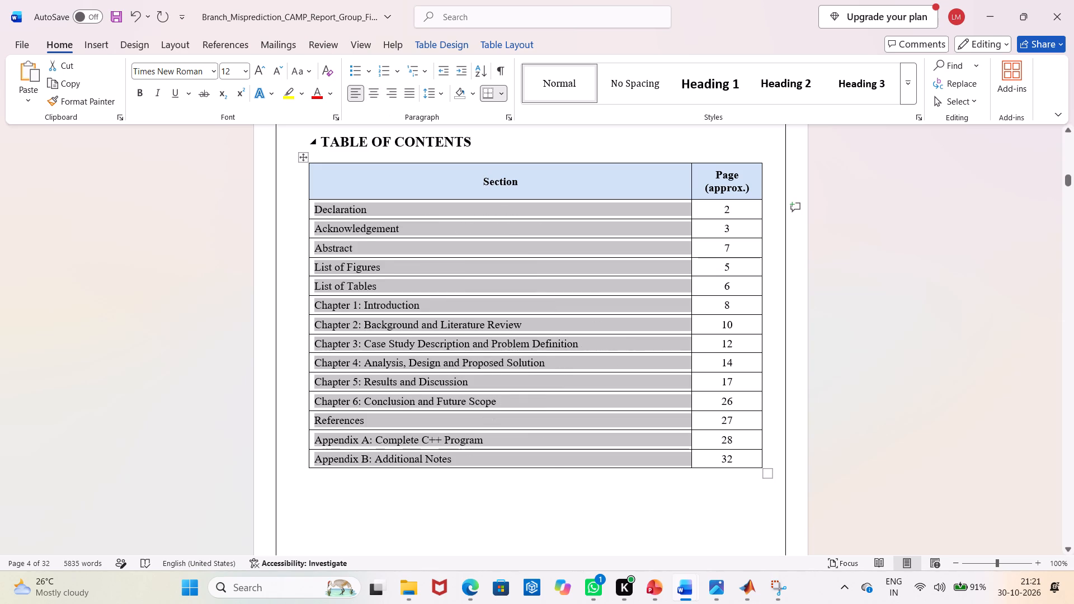
{"action": "left_click", "coordinate": [816, 390]}
Left-align the figure titles below the header row in the List of Figures table.
{"action": "scroll", "coordinate": [601, 506], "scroll_direction": "down", "scroll_amount": 1}
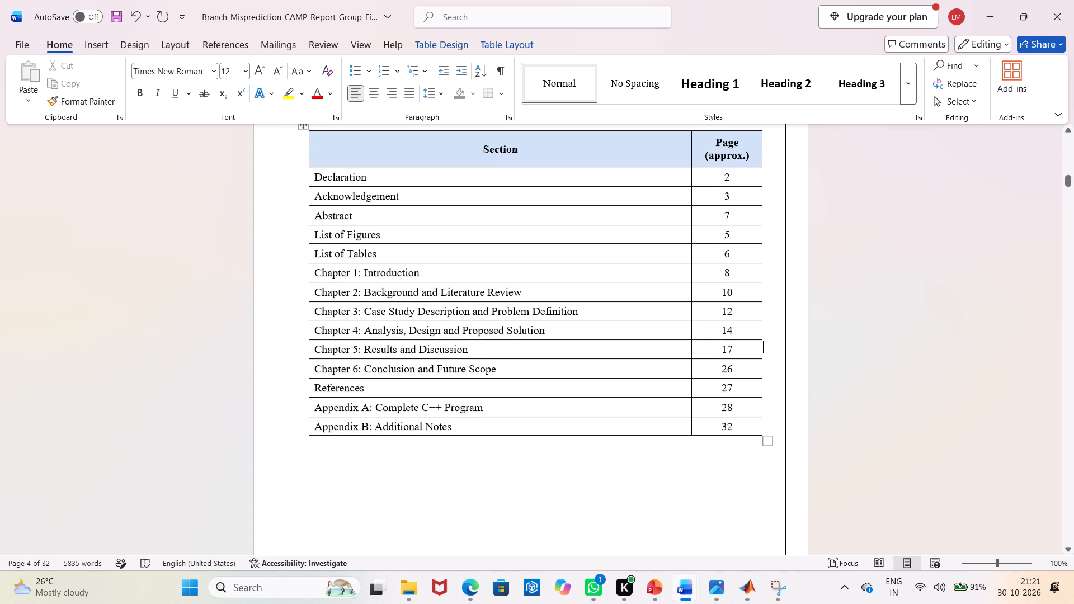
{"action": "scroll", "coordinate": [601, 506], "scroll_direction": "down", "scroll_amount": 9}
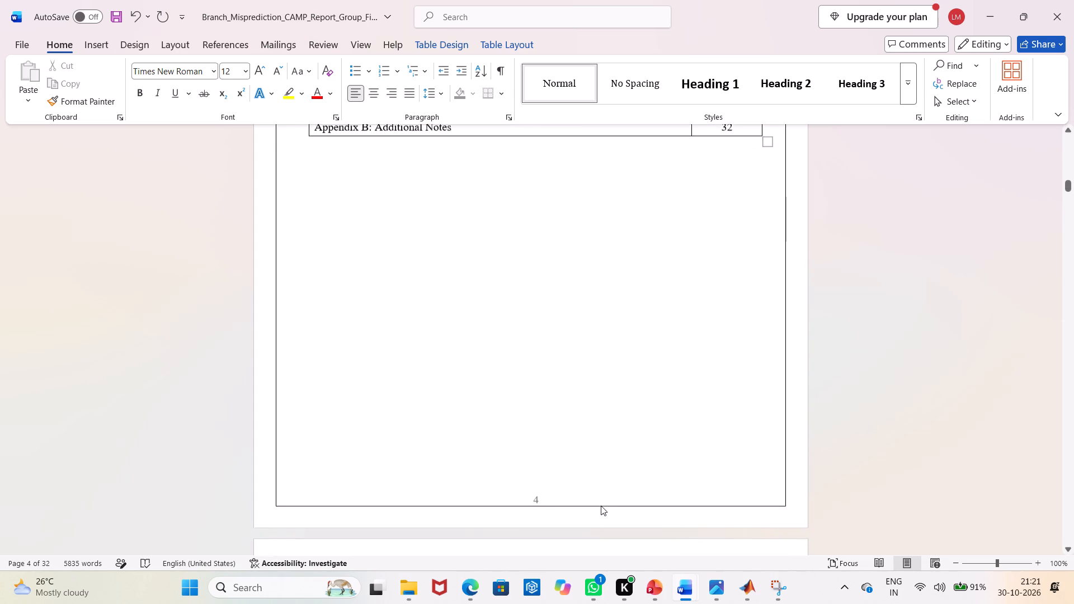
{"action": "scroll", "coordinate": [601, 506], "scroll_direction": "down", "scroll_amount": 10}
{"action": "left_click_drag", "start_coordinate": [637, 511], "coordinate": [460, 309]}
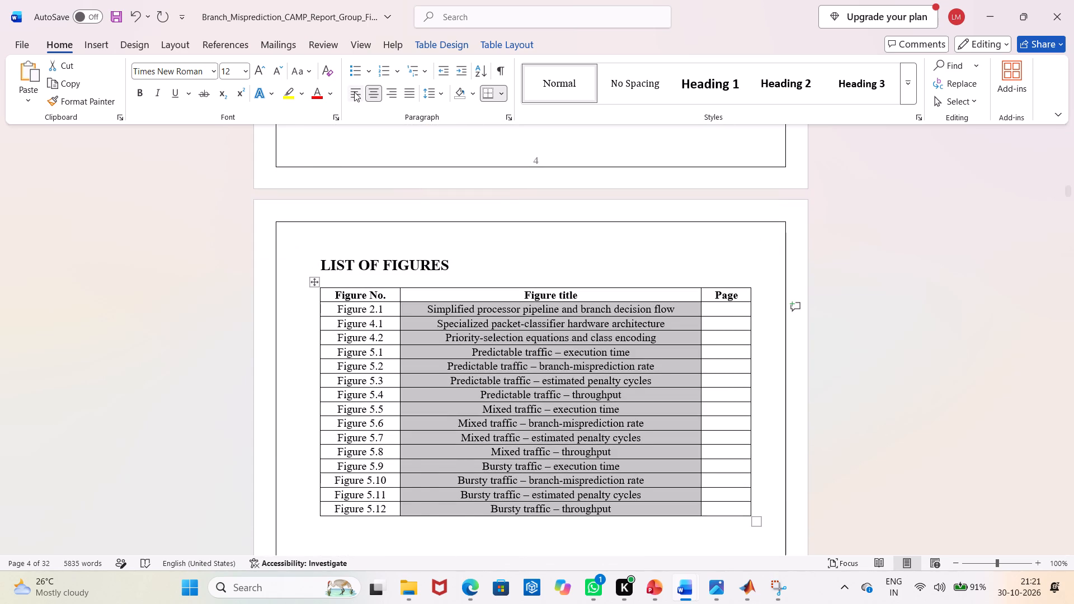
{"action": "left_click", "coordinate": [354, 92]}
{"action": "left_click", "coordinate": [979, 314]}
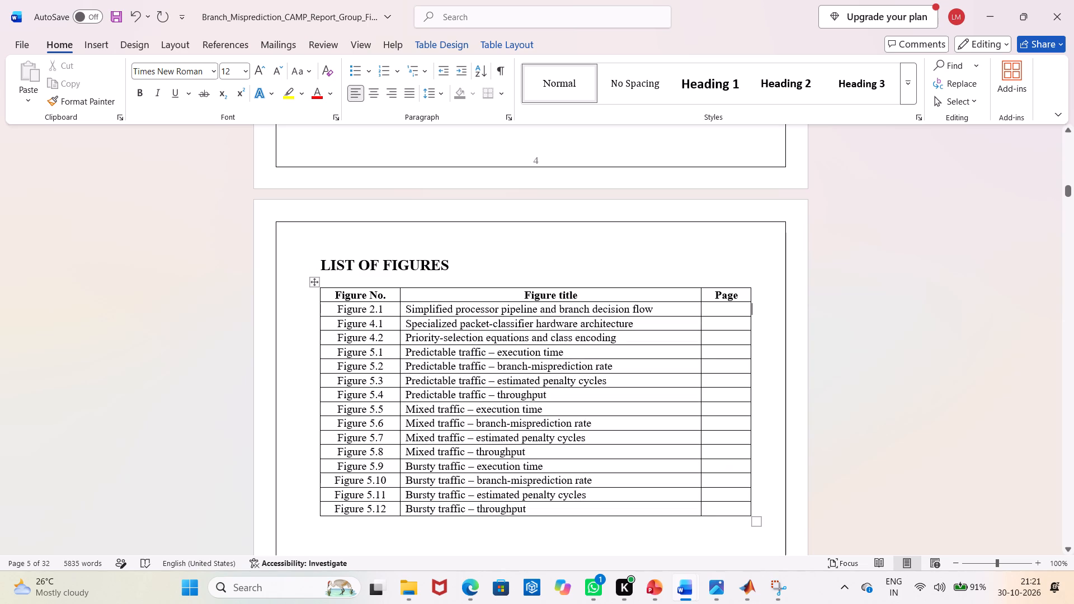
Delete the empty Page column from the List of Figures table.
{"action": "left_click", "coordinate": [739, 290]}
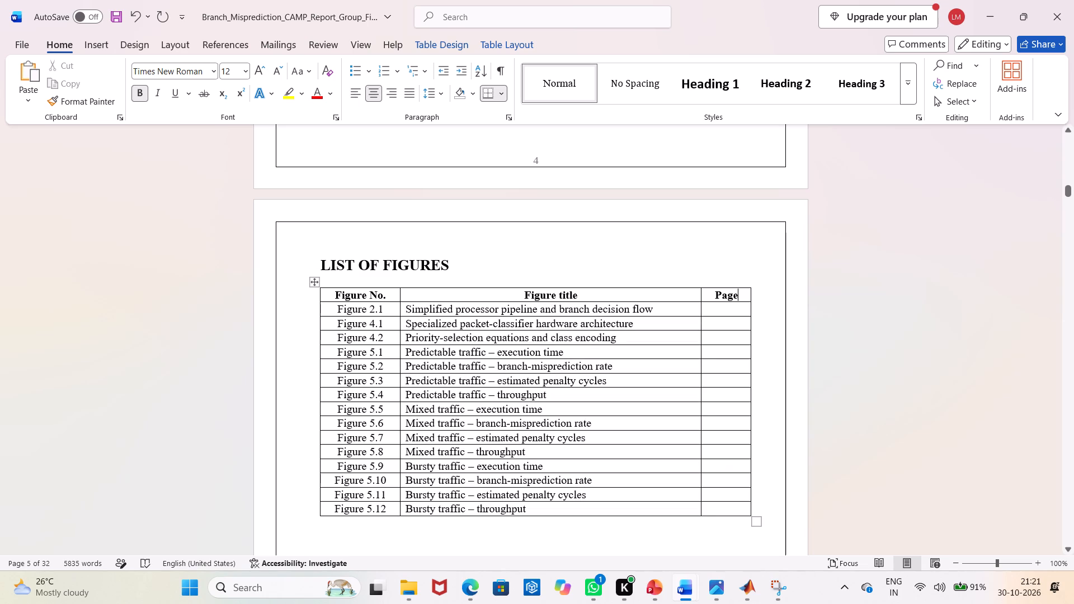
{"action": "left_click", "coordinate": [742, 295]}
{"action": "left_click_drag", "start_coordinate": [713, 294], "coordinate": [722, 334]}
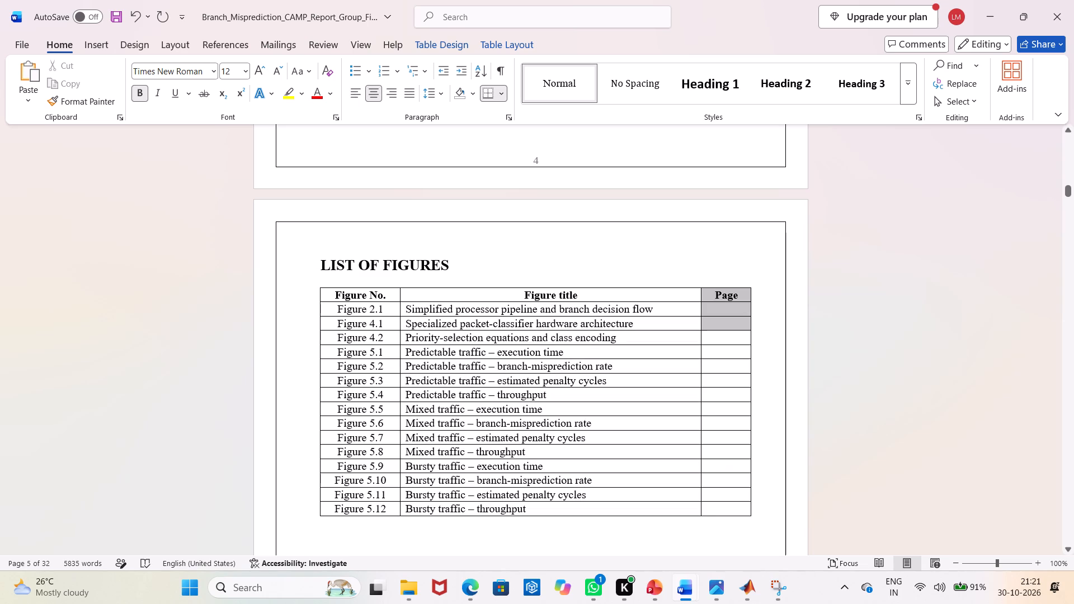
{"action": "left_click_drag", "start_coordinate": [722, 334], "coordinate": [731, 505]}
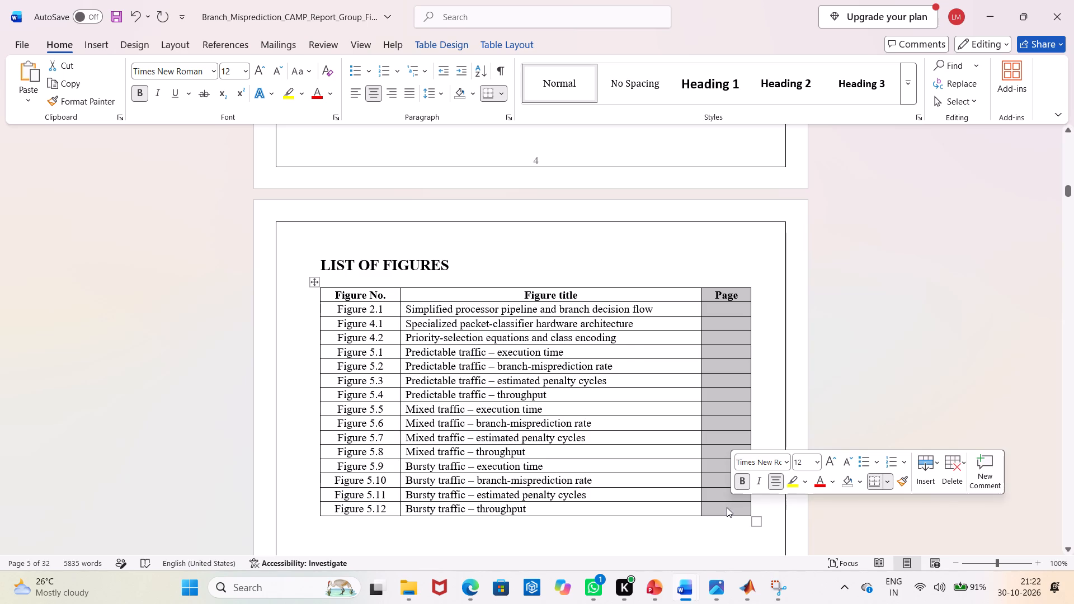
{"action": "key", "text": "BackSpace"}
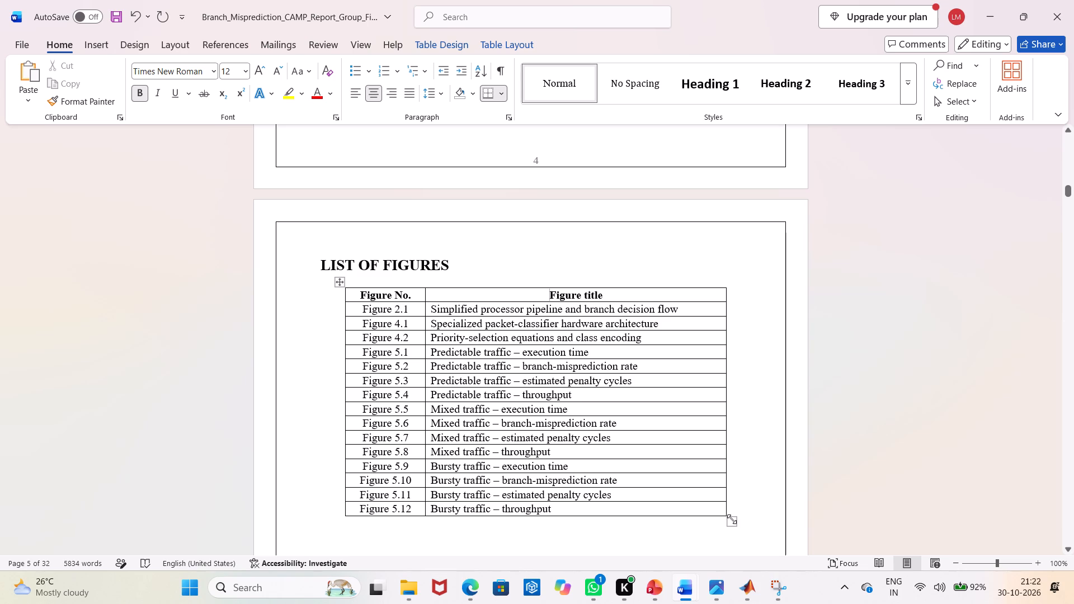
Enlarge the List of Figures table so it is slightly wider with taller rows.
{"action": "left_click_drag", "start_coordinate": [731, 519], "coordinate": [755, 550]}
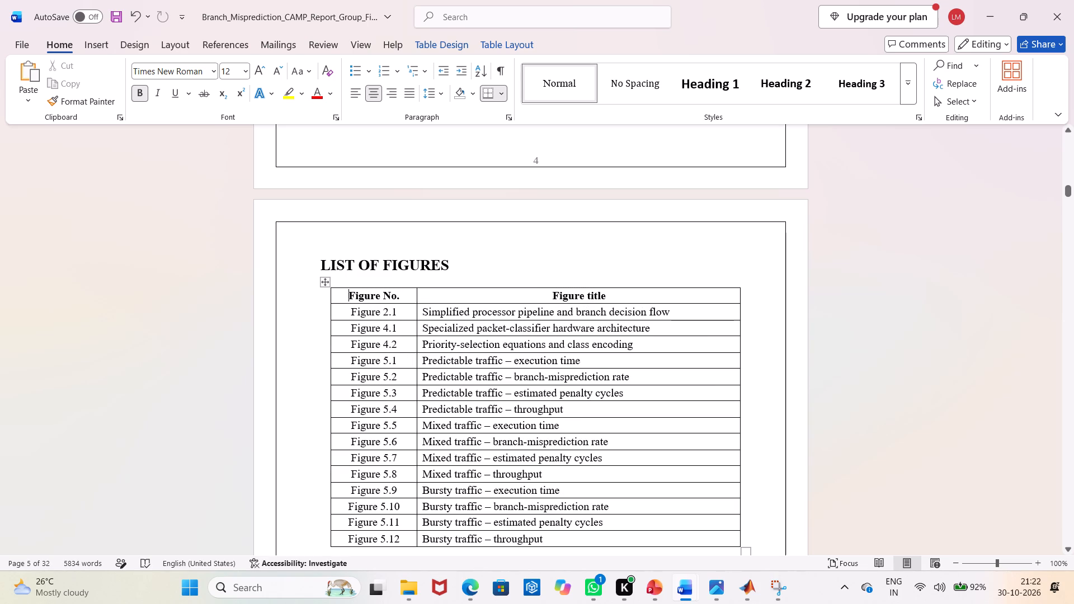
{"action": "left_click", "coordinate": [925, 427]}
Enlarge the List of Tables table so it is slightly wider with taller rows.
{"action": "scroll", "coordinate": [922, 428], "scroll_direction": "down", "scroll_amount": 16}
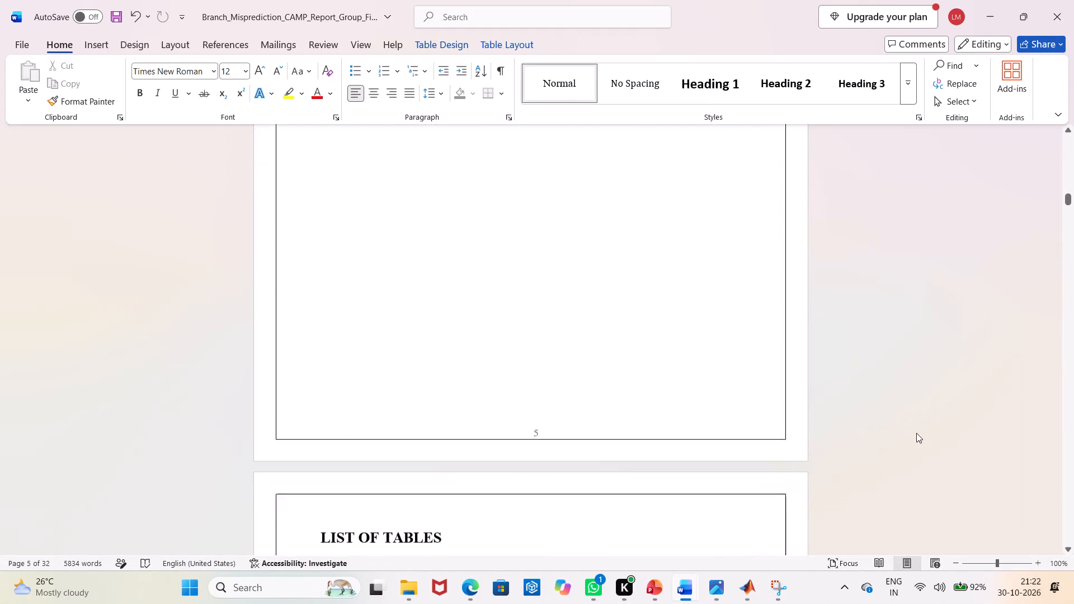
{"action": "scroll", "coordinate": [916, 433], "scroll_direction": "down", "scroll_amount": 10}
{"action": "left_click", "coordinate": [701, 391]}
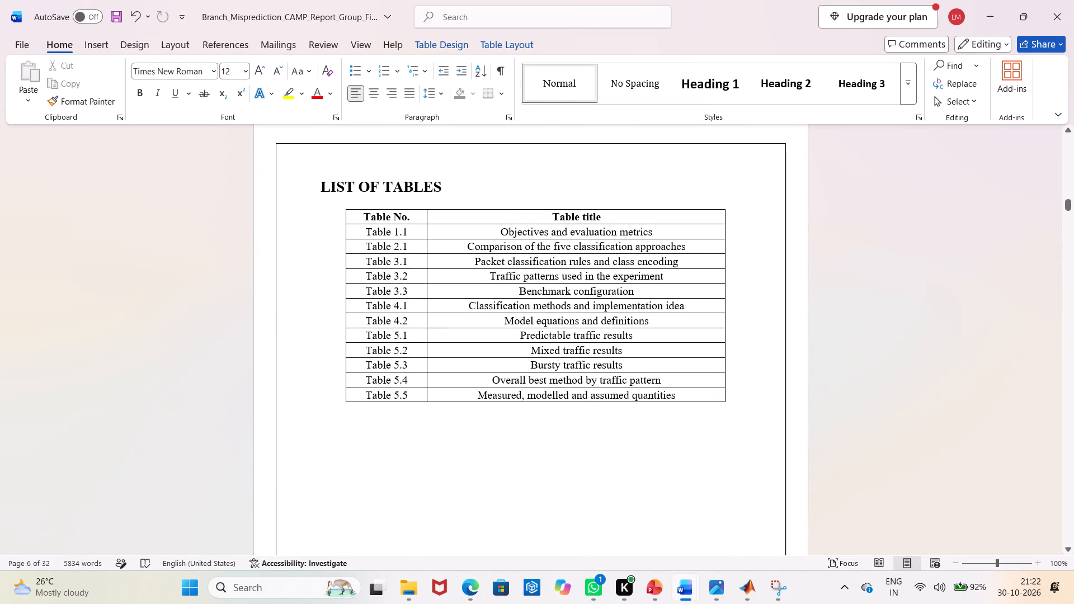
{"action": "left_click_drag", "start_coordinate": [731, 404], "coordinate": [749, 449]}
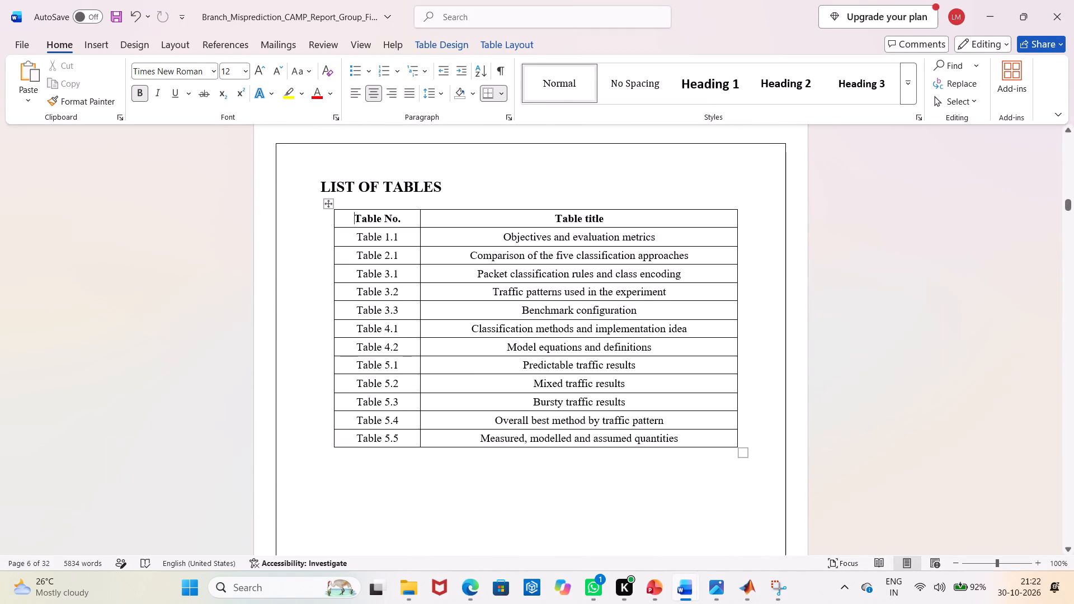
Look through the Abstract and Chapter 1 pages to examine the formatting of their body text.
{"action": "scroll", "coordinate": [907, 479], "scroll_direction": "down", "scroll_amount": 18}
{"action": "scroll", "coordinate": [907, 479], "scroll_direction": "down", "scroll_amount": 6}
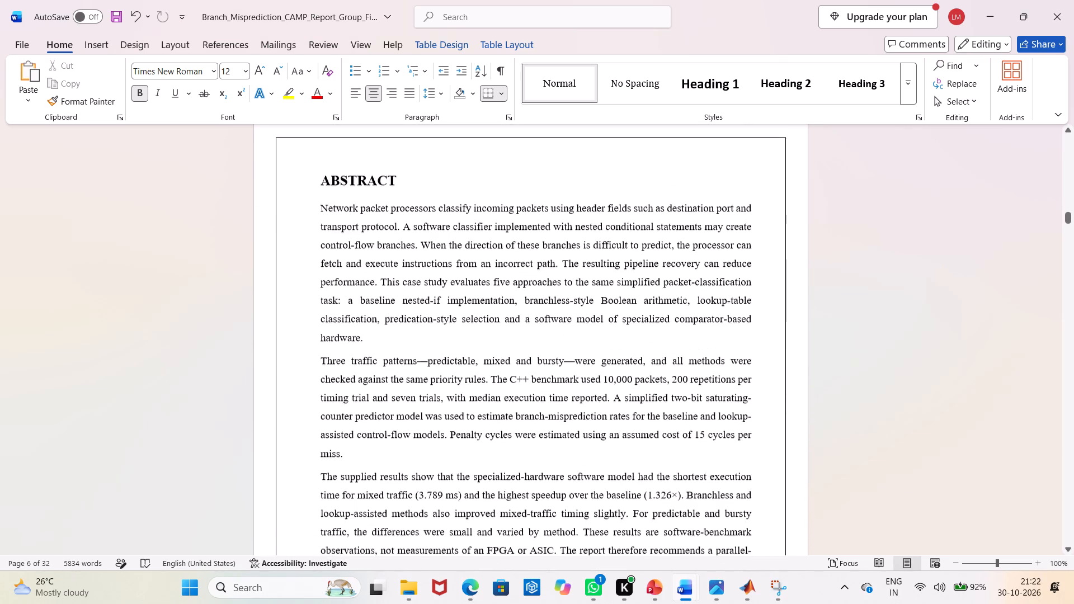
{"action": "scroll", "coordinate": [907, 479], "scroll_direction": "down", "scroll_amount": 14}
{"action": "scroll", "coordinate": [907, 479], "scroll_direction": "down", "scroll_amount": 19}
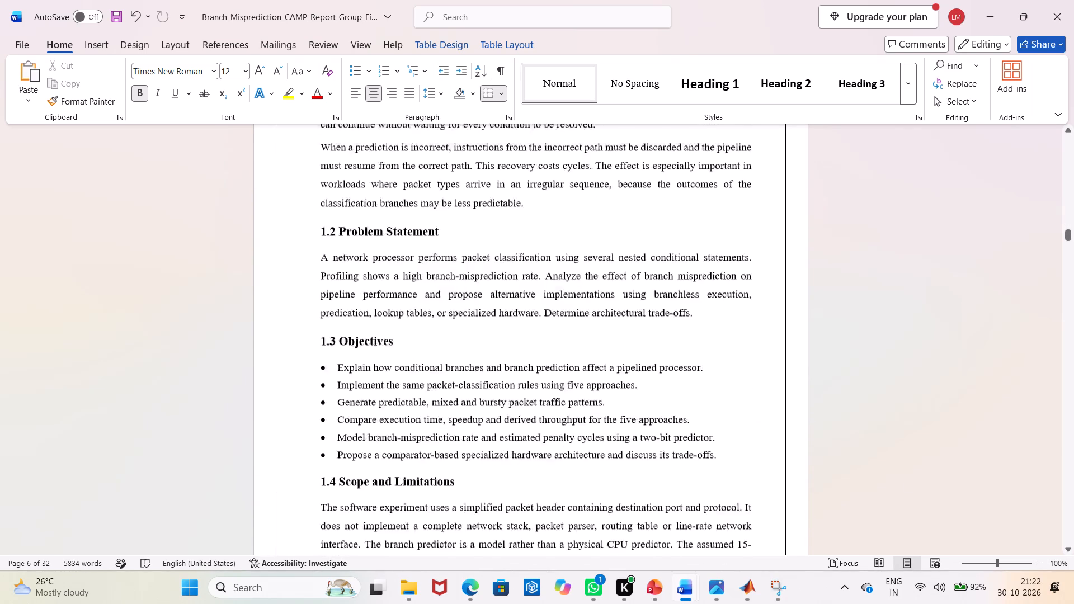
{"action": "scroll", "coordinate": [903, 482], "scroll_direction": "down", "scroll_amount": 7}
{"action": "scroll", "coordinate": [903, 482], "scroll_direction": "up", "scroll_amount": 16}
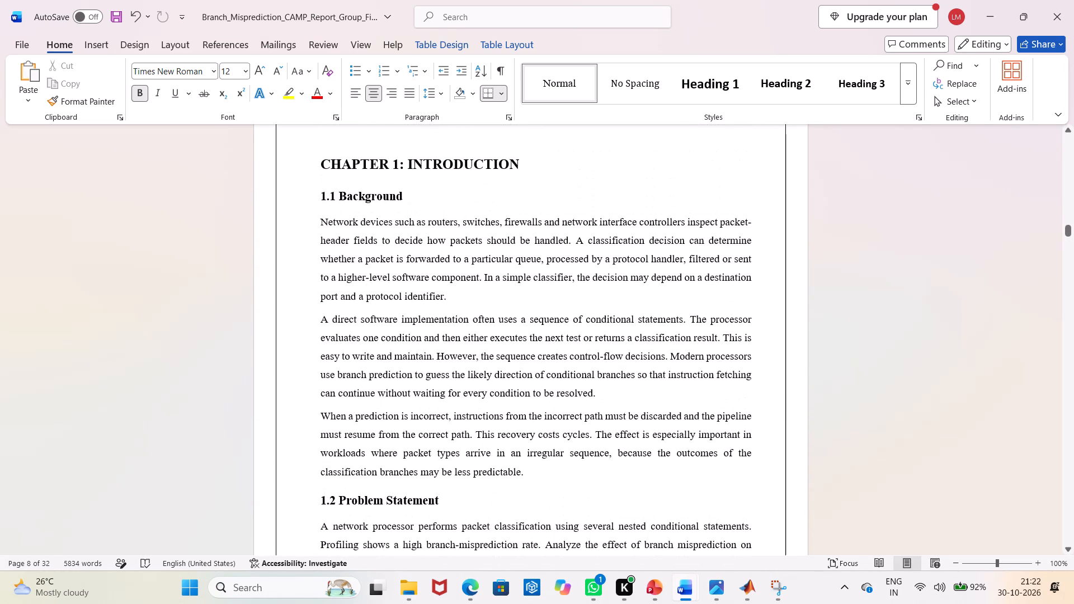
{"action": "left_click_drag", "start_coordinate": [605, 390], "coordinate": [558, 284]}
{"action": "left_click", "coordinate": [910, 371]}
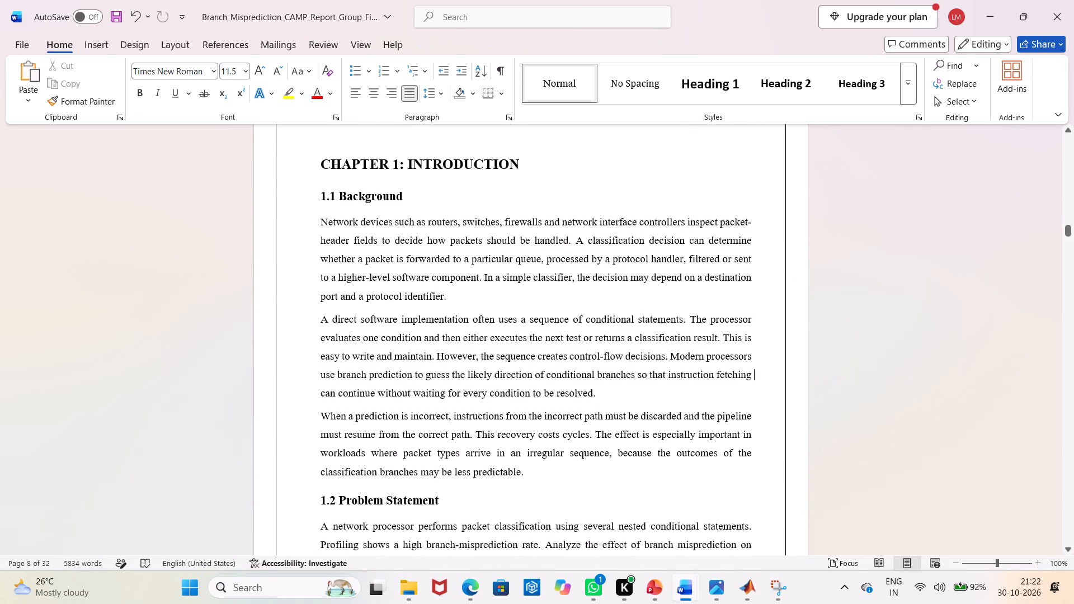
Increase the font size of the Abstract's body paragraphs and keywords by one increment.
{"action": "scroll", "coordinate": [460, 336], "scroll_direction": "up", "scroll_amount": 20}
{"action": "scroll", "coordinate": [460, 336], "scroll_direction": "up", "scroll_amount": 9}
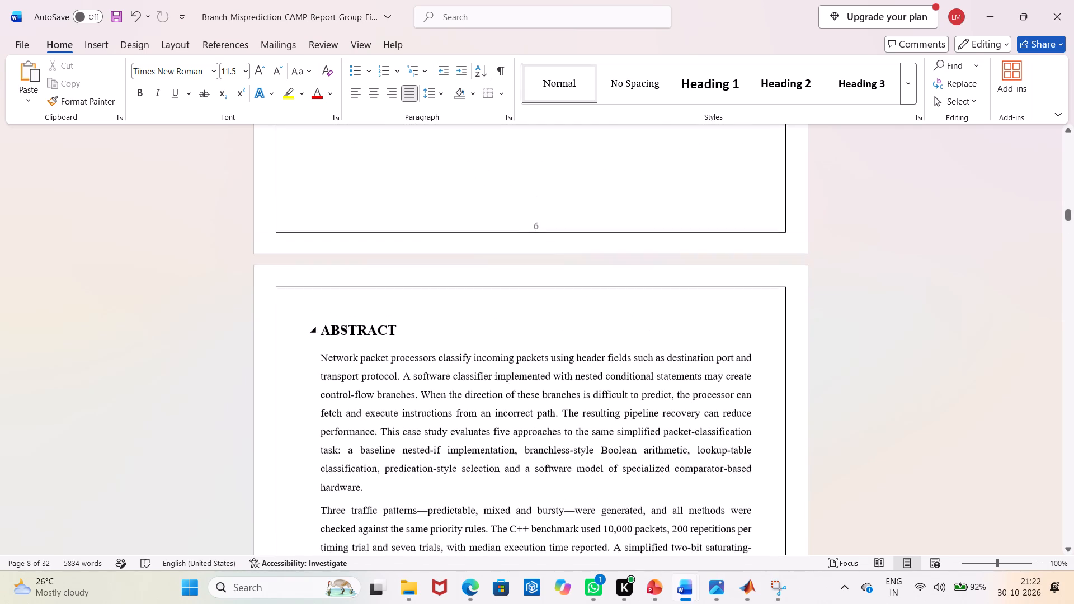
{"action": "left_click_drag", "start_coordinate": [315, 369], "coordinate": [492, 441]}
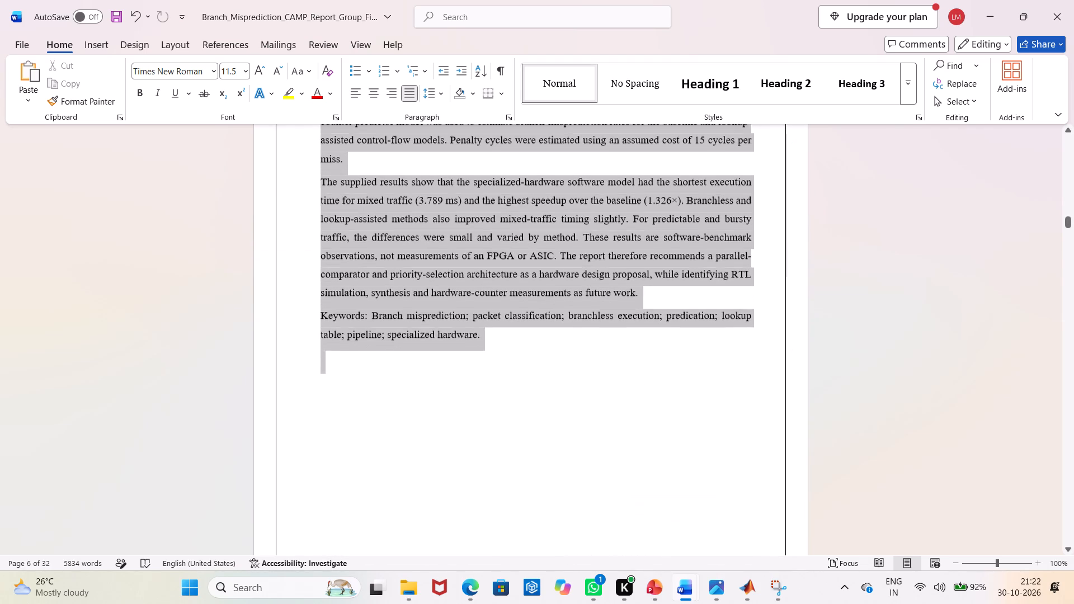
{"action": "left_click_drag", "start_coordinate": [492, 441], "coordinate": [488, 337]}
{"action": "left_click", "coordinate": [257, 64]}
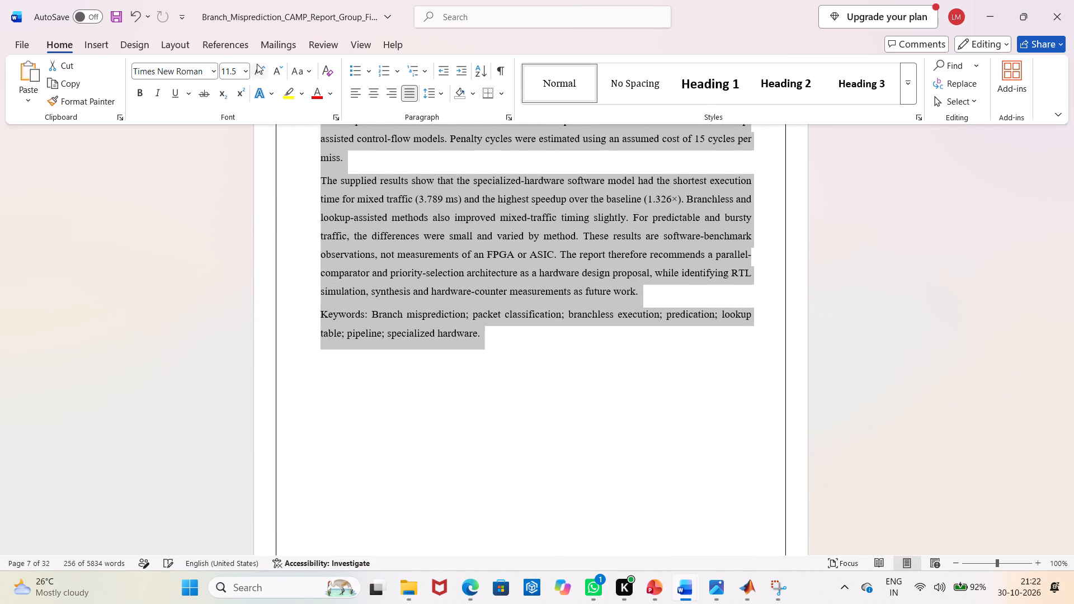
{"action": "left_click", "coordinate": [877, 388]}
Remove the blue shading from the header row of the table of contents.
{"action": "scroll", "coordinate": [681, 427], "scroll_direction": "up", "scroll_amount": 18}
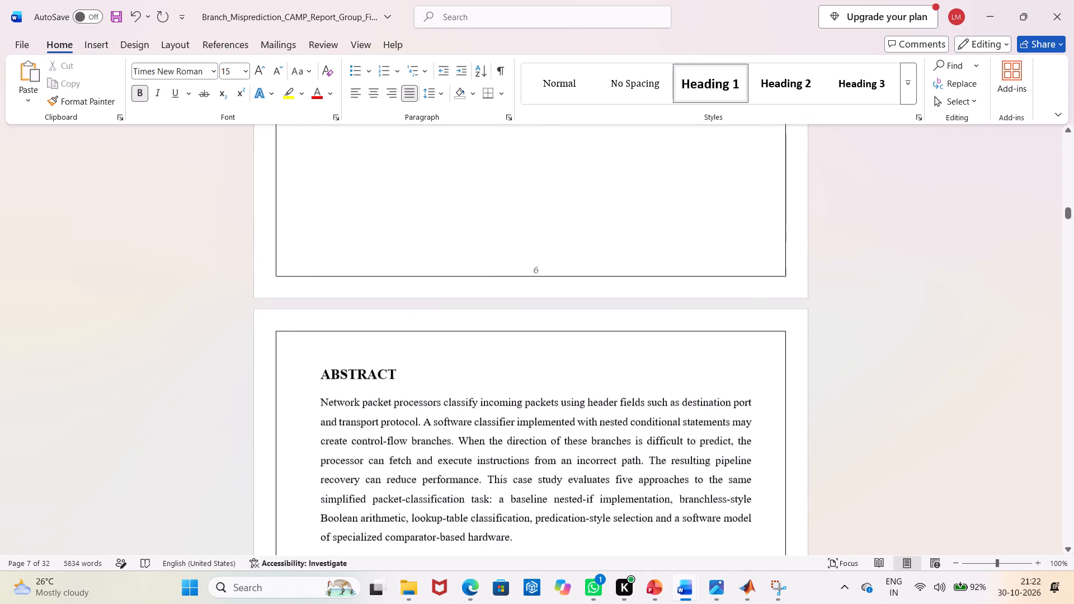
{"action": "scroll", "coordinate": [681, 427], "scroll_direction": "up", "scroll_amount": 20}
{"action": "scroll", "coordinate": [681, 427], "scroll_direction": "up", "scroll_amount": 12}
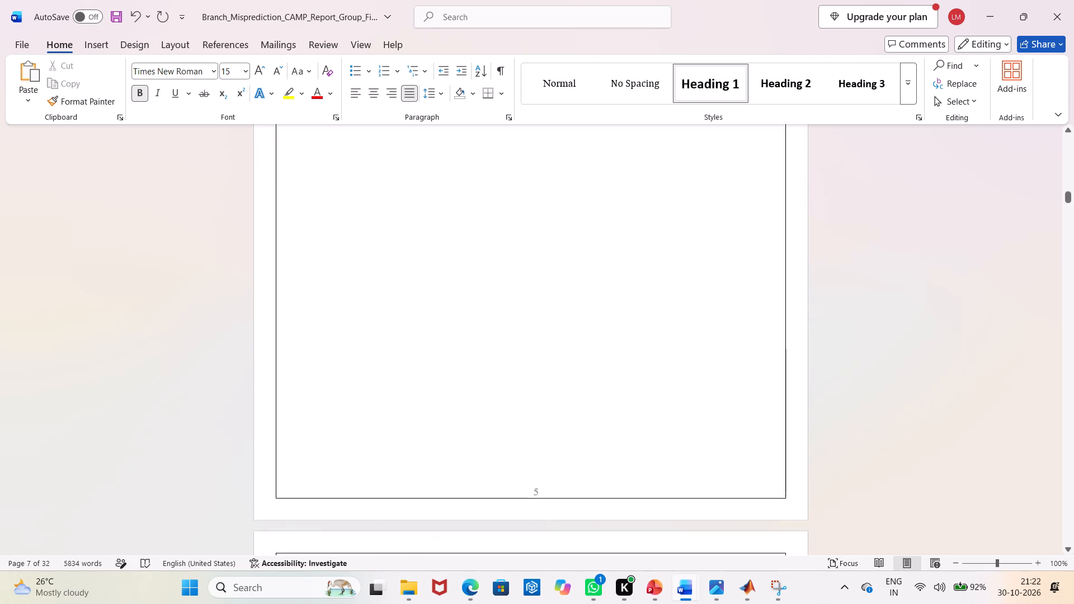
{"action": "scroll", "coordinate": [681, 427], "scroll_direction": "up", "scroll_amount": 20}
{"action": "scroll", "coordinate": [681, 427], "scroll_direction": "up", "scroll_amount": 20}
{"action": "scroll", "coordinate": [681, 427], "scroll_direction": "up", "scroll_amount": 9}
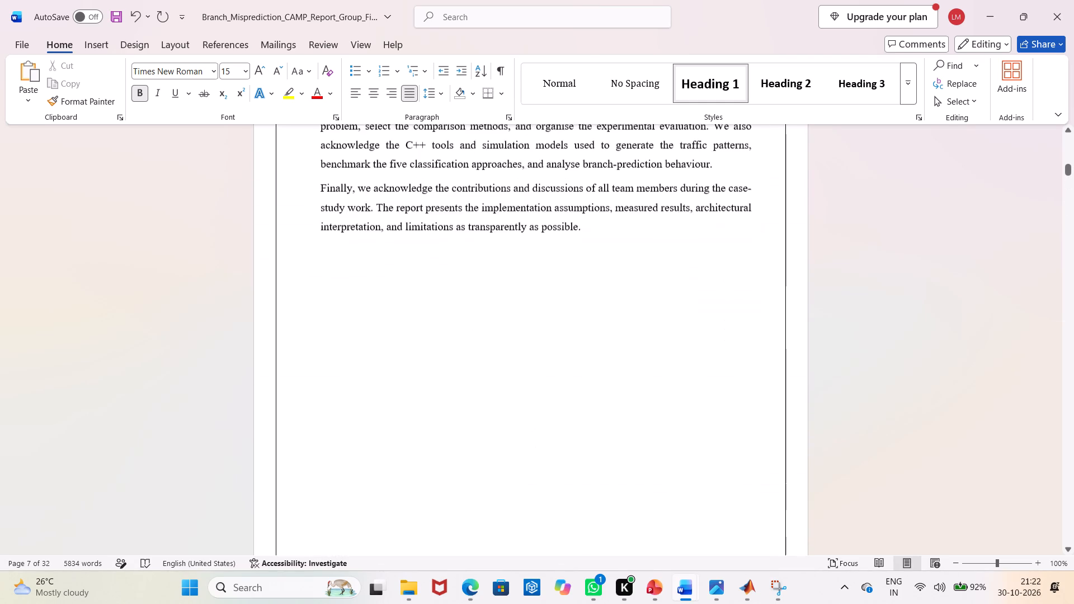
{"action": "scroll", "coordinate": [681, 427], "scroll_direction": "down", "scroll_amount": 20}
{"action": "scroll", "coordinate": [681, 427], "scroll_direction": "down", "scroll_amount": 8}
{"action": "scroll", "coordinate": [680, 427], "scroll_direction": "up", "scroll_amount": 8}
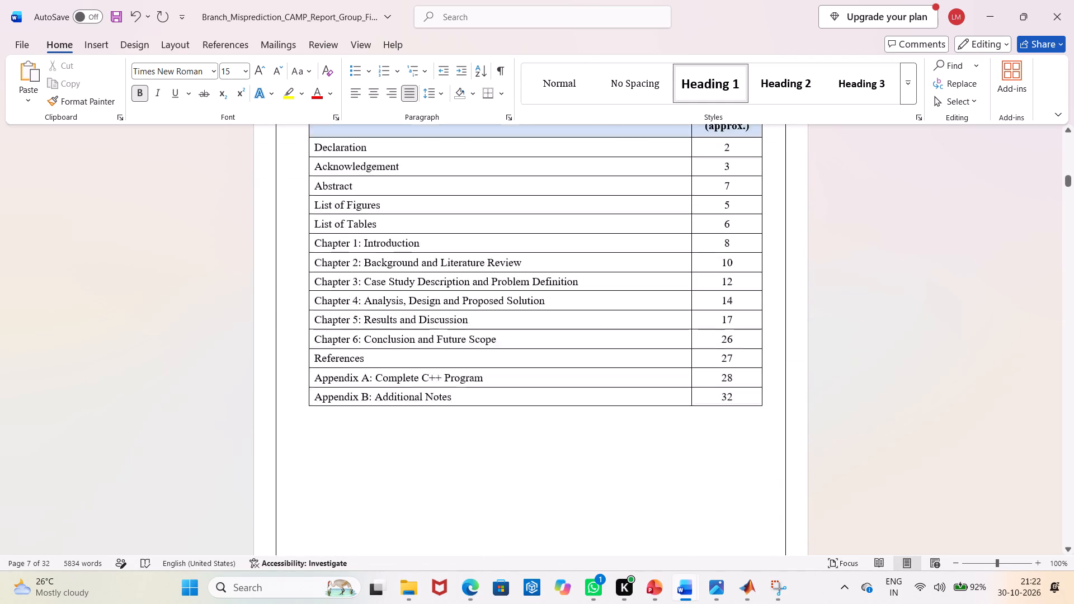
{"action": "scroll", "coordinate": [679, 427], "scroll_direction": "up", "scroll_amount": 5}
{"action": "left_click_drag", "start_coordinate": [751, 364], "coordinate": [473, 347]}
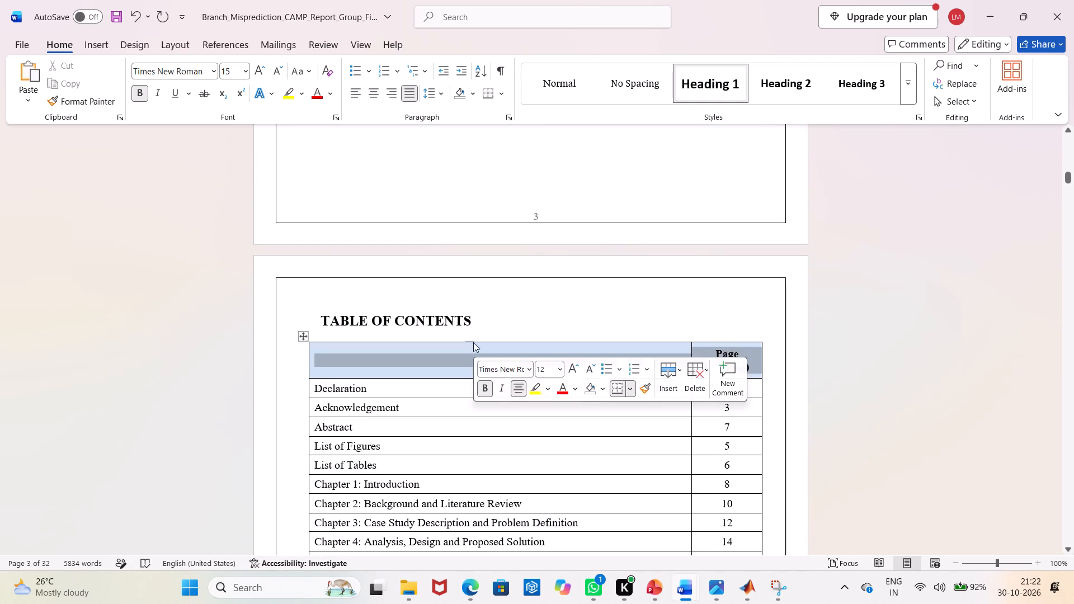
{"action": "left_click", "coordinate": [455, 90]}
{"action": "left_click", "coordinate": [923, 417]}
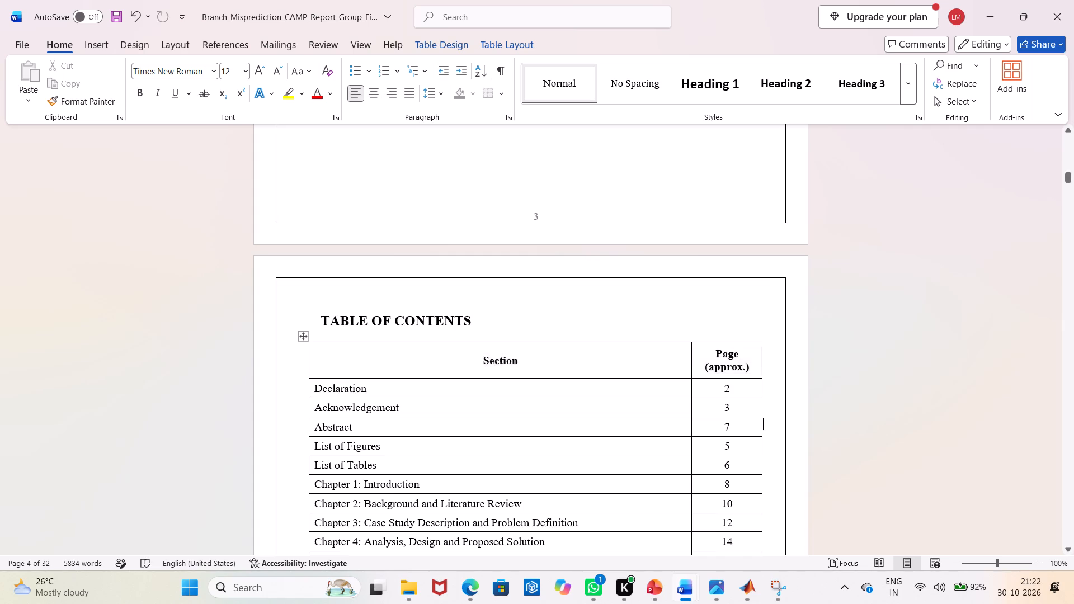
Remove the blue shading from the header row of the Objective and Evaluation evidence table at the end of Chapter 1.
{"action": "scroll", "coordinate": [919, 419], "scroll_direction": "down", "scroll_amount": 20}
{"action": "scroll", "coordinate": [919, 419], "scroll_direction": "down", "scroll_amount": 9}
{"action": "scroll", "coordinate": [904, 434], "scroll_direction": "down", "scroll_amount": 14}
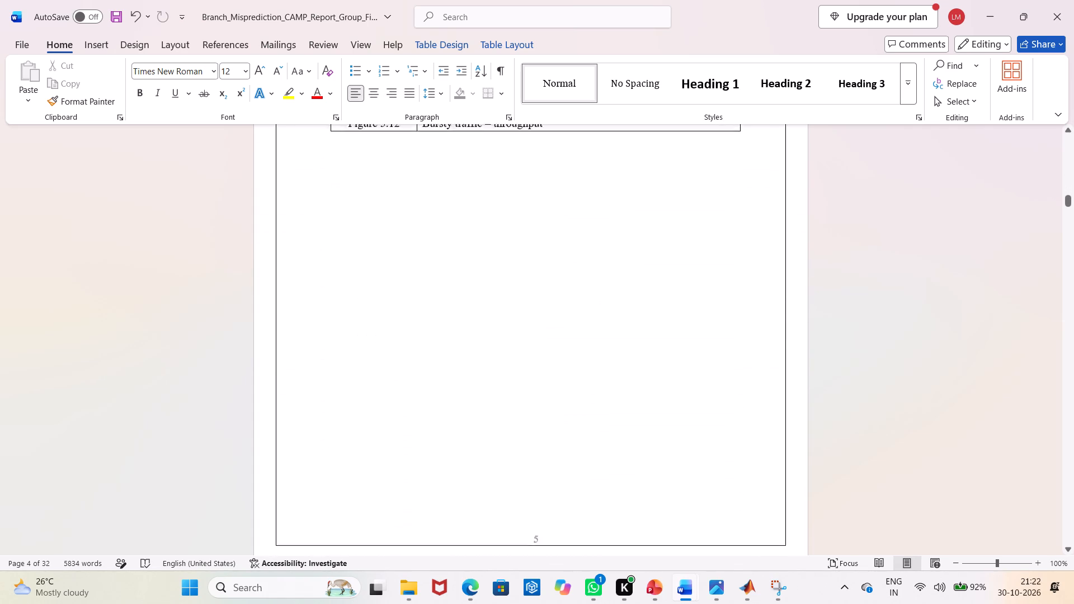
{"action": "scroll", "coordinate": [904, 435], "scroll_direction": "down", "scroll_amount": 20}
{"action": "scroll", "coordinate": [904, 435], "scroll_direction": "down", "scroll_amount": 17}
{"action": "scroll", "coordinate": [900, 438], "scroll_direction": "down", "scroll_amount": 10}
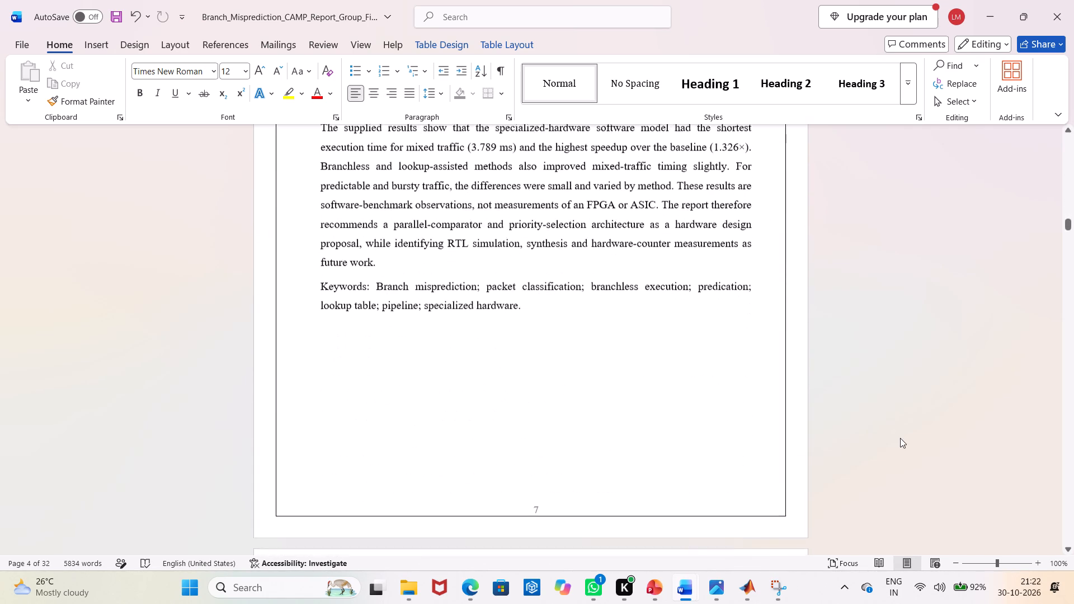
{"action": "scroll", "coordinate": [900, 438], "scroll_direction": "down", "scroll_amount": 12}
{"action": "scroll", "coordinate": [900, 438], "scroll_direction": "down", "scroll_amount": 15}
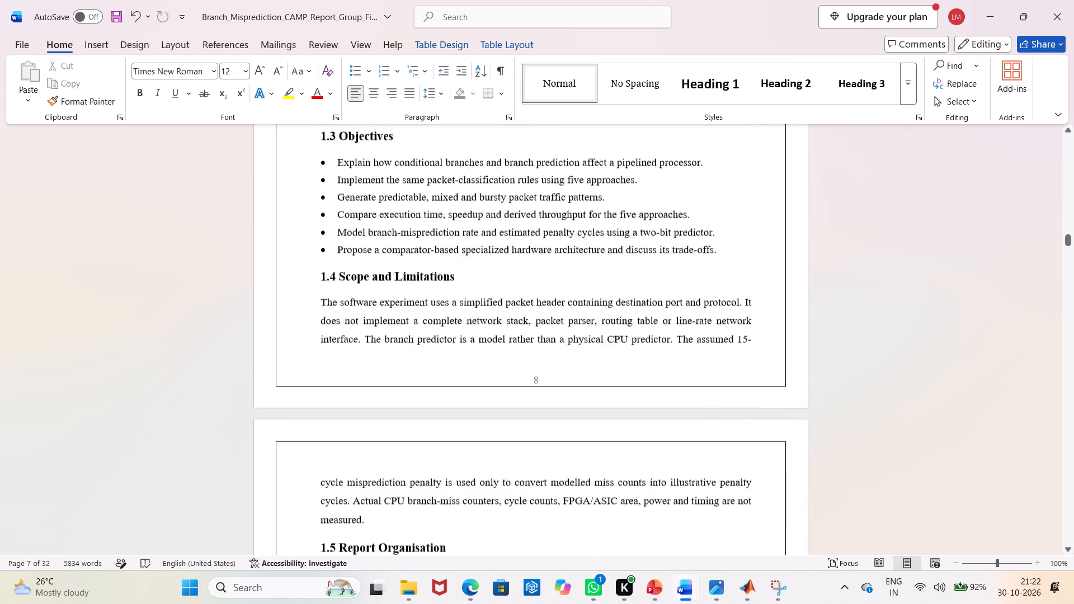
{"action": "scroll", "coordinate": [900, 438], "scroll_direction": "down", "scroll_amount": 15}
{"action": "scroll", "coordinate": [900, 438], "scroll_direction": "up", "scroll_amount": 6}
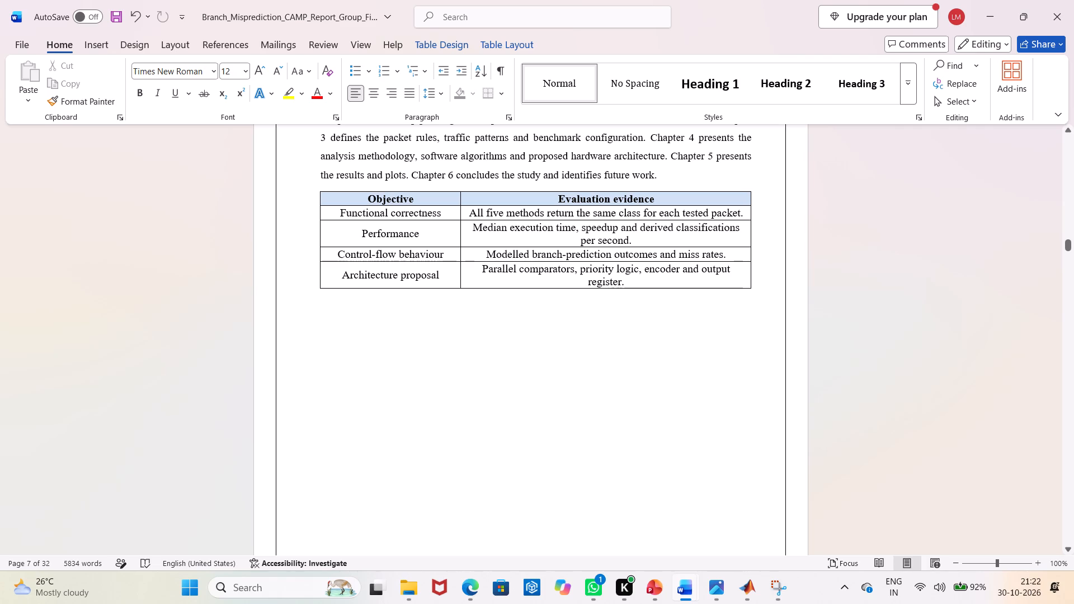
{"action": "left_click_drag", "start_coordinate": [717, 200], "coordinate": [396, 201]}
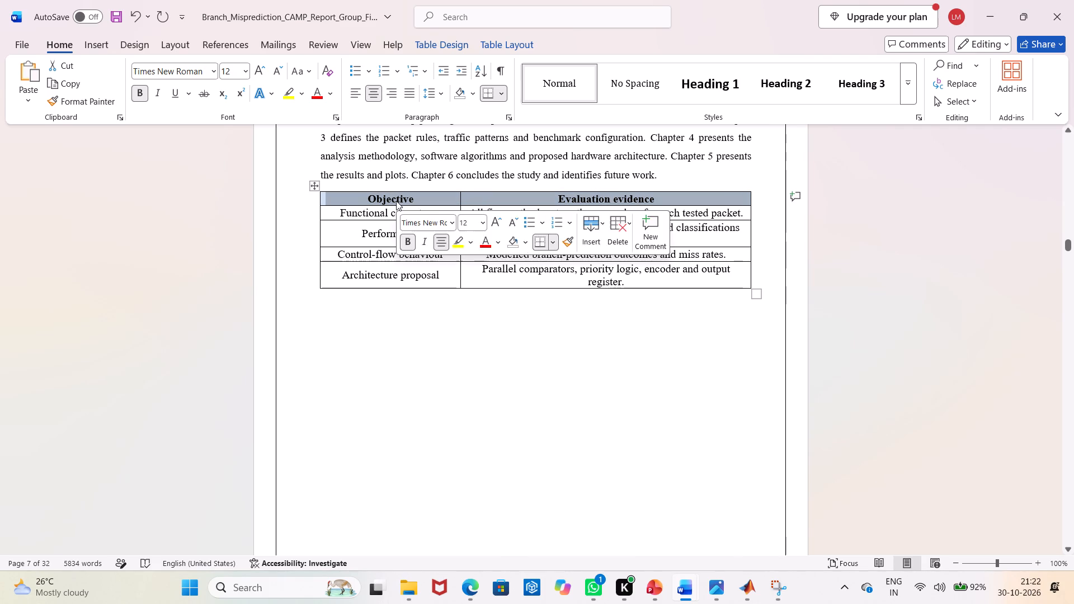
{"action": "left_click", "coordinate": [461, 88]}
{"action": "left_click", "coordinate": [858, 350]}
Remove the shading from the header row of the 2.7 Comparative Summary table in Chapter 2.
{"action": "scroll", "coordinate": [838, 370], "scroll_direction": "down", "scroll_amount": 20}
{"action": "scroll", "coordinate": [838, 370], "scroll_direction": "down", "scroll_amount": 4}
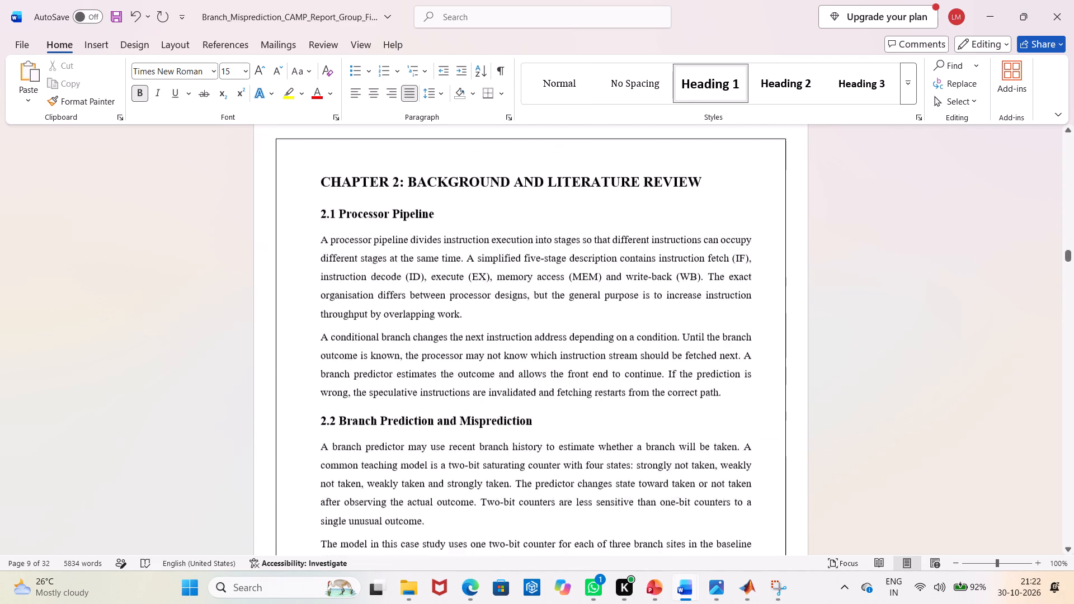
{"action": "scroll", "coordinate": [824, 412], "scroll_direction": "down", "scroll_amount": 3}
{"action": "scroll", "coordinate": [821, 413], "scroll_direction": "down", "scroll_amount": 20}
{"action": "scroll", "coordinate": [821, 413], "scroll_direction": "down", "scroll_amount": 11}
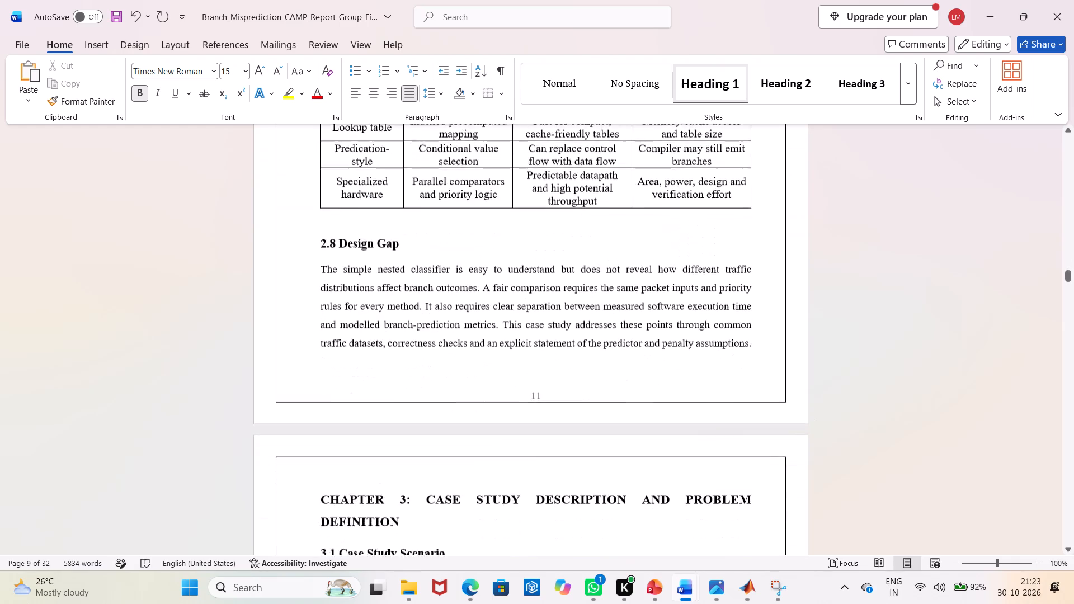
{"action": "scroll", "coordinate": [816, 419], "scroll_direction": "up", "scroll_amount": 6}
{"action": "left_click_drag", "start_coordinate": [731, 223], "coordinate": [355, 218]}
{"action": "left_click", "coordinate": [457, 91]}
{"action": "left_click", "coordinate": [881, 290]}
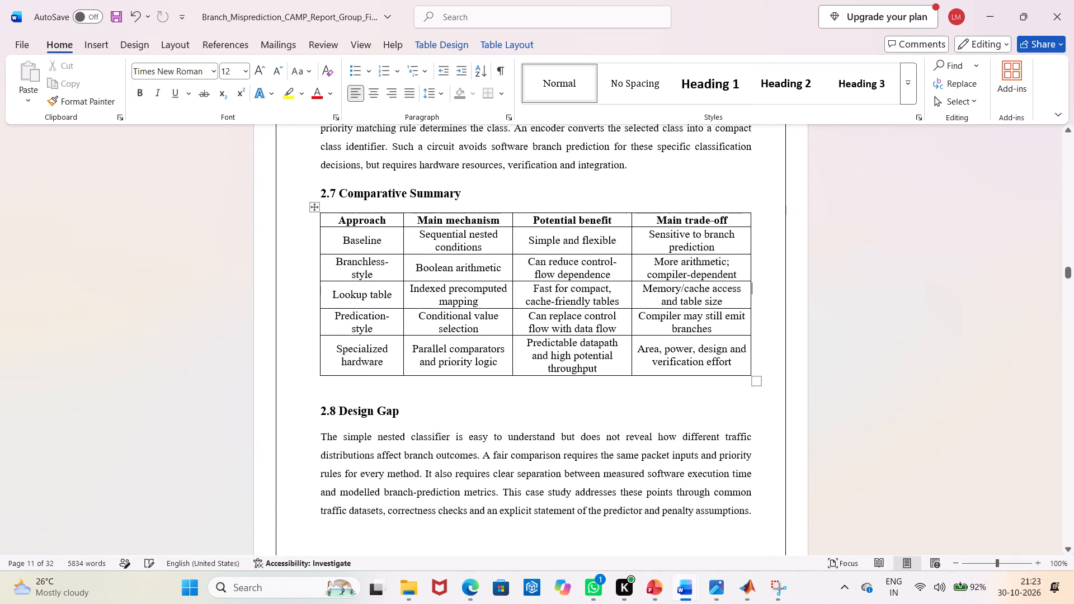
Remove the blue shading from the header row of the 3.3 Classification Rules table.
{"action": "scroll", "coordinate": [868, 303], "scroll_direction": "down", "scroll_amount": 19}
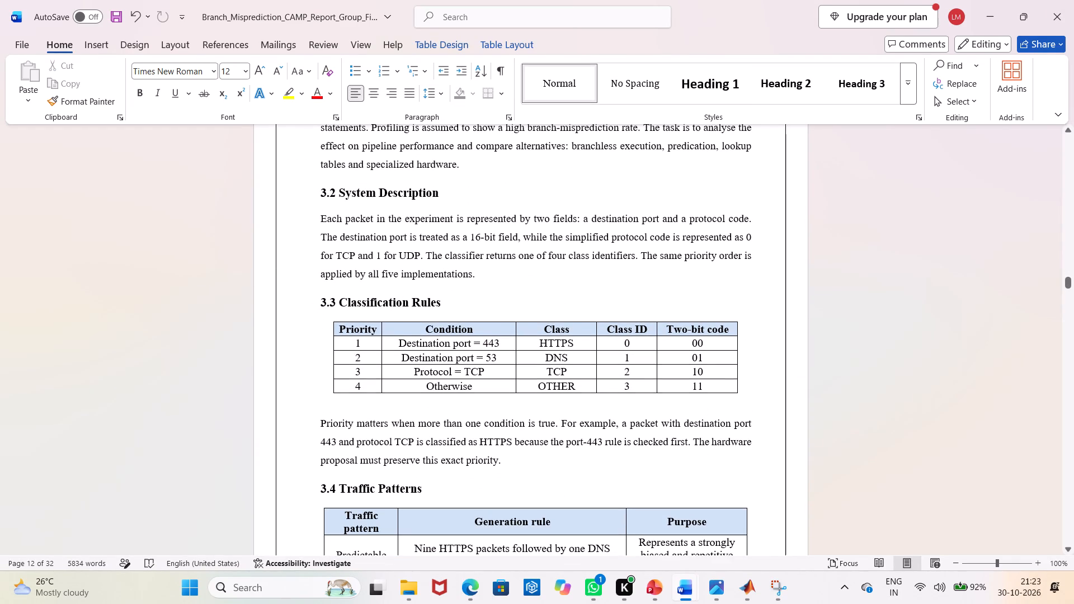
{"action": "left_click_drag", "start_coordinate": [731, 331], "coordinate": [355, 324]}
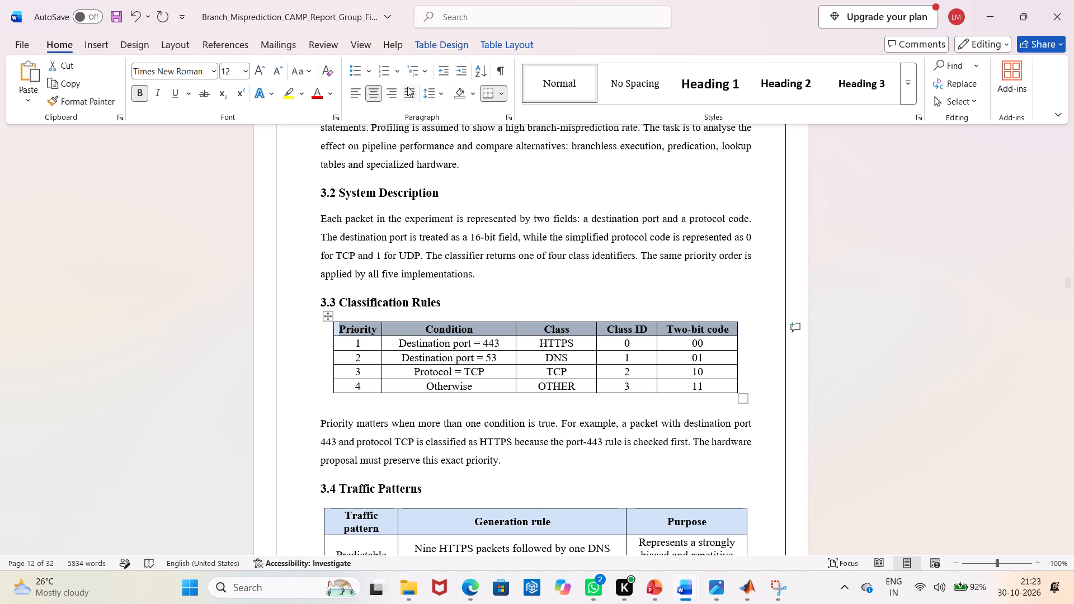
{"action": "left_click", "coordinate": [459, 93]}
Remove the blue shading from the header row of the 3.4 Traffic Patterns table.
{"action": "scroll", "coordinate": [493, 219], "scroll_direction": "up", "scroll_amount": 5}
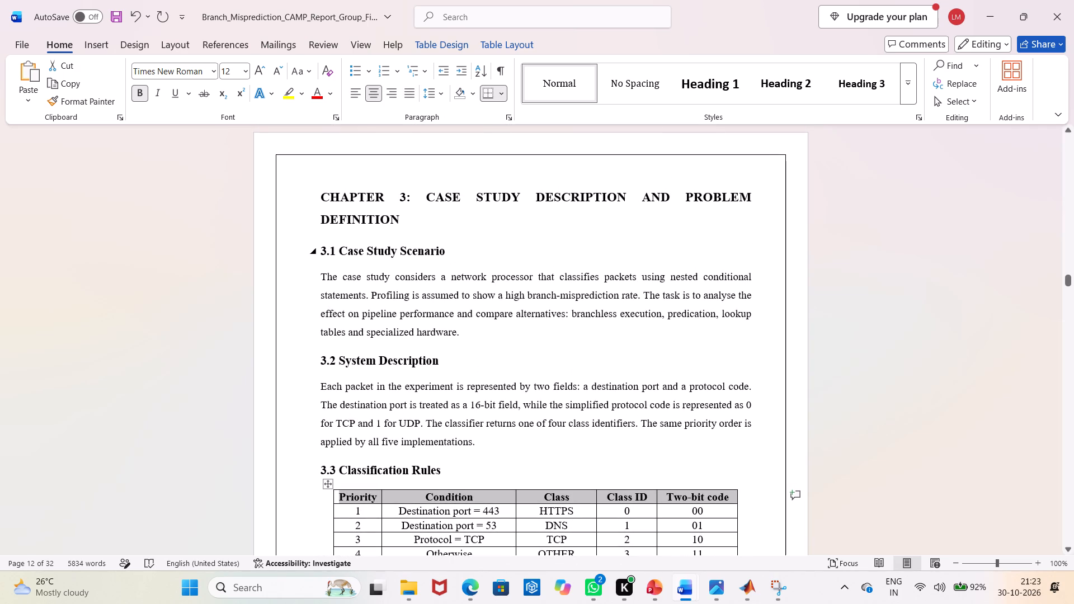
{"action": "scroll", "coordinate": [919, 370], "scroll_direction": "down", "scroll_amount": 9}
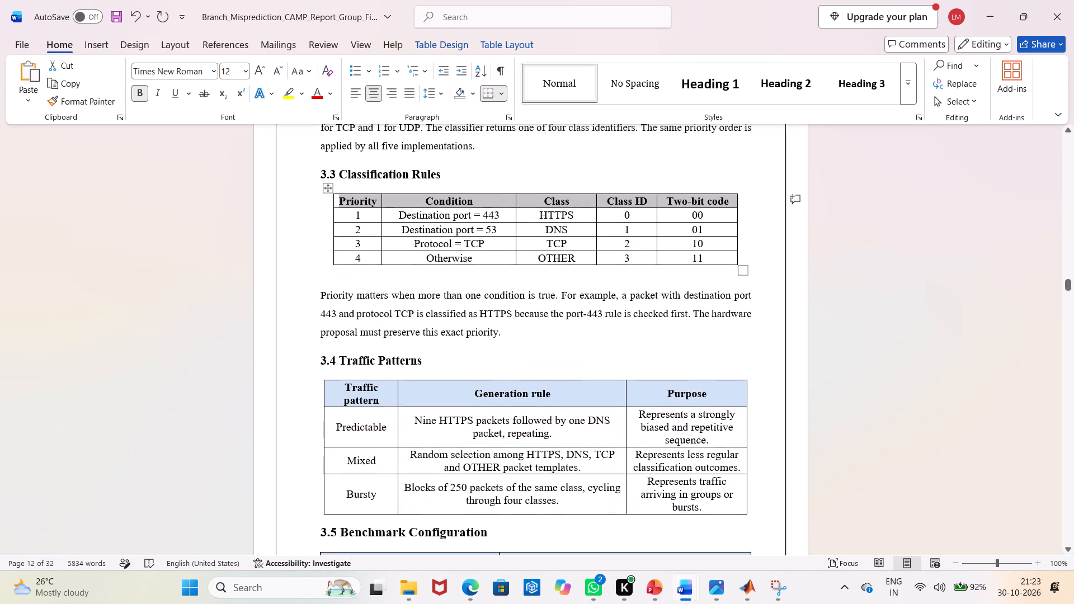
{"action": "scroll", "coordinate": [899, 381], "scroll_direction": "down", "scroll_amount": 2}
{"action": "left_click_drag", "start_coordinate": [743, 327], "coordinate": [318, 328]}
{"action": "left_click", "coordinate": [458, 92]}
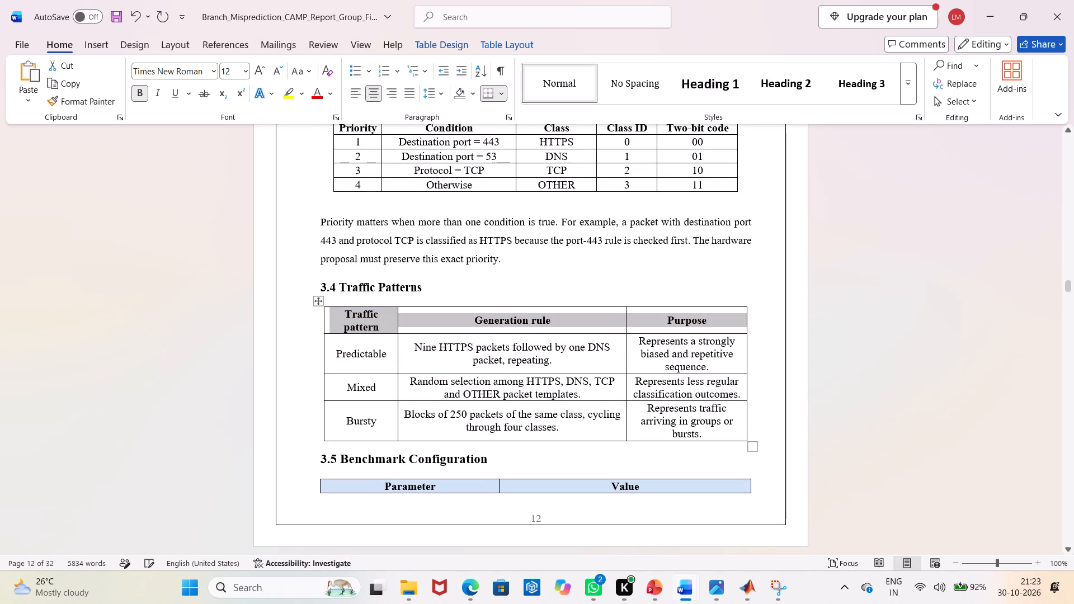
{"action": "left_click", "coordinate": [811, 279]}
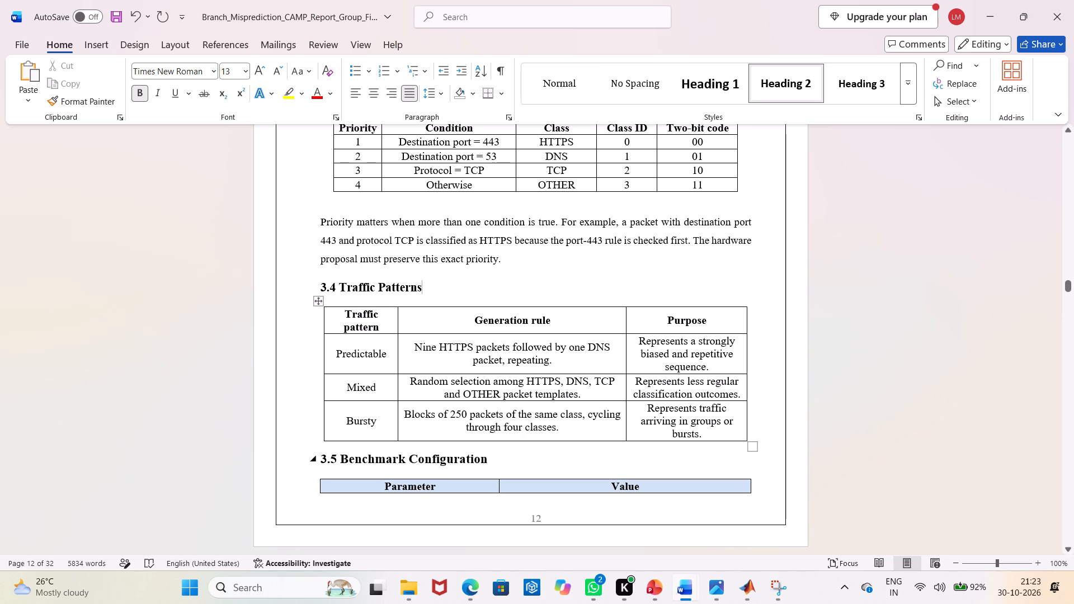
Insert a page break before the 3.5 Benchmark Configuration heading so the heading and its table start on a new page.
{"action": "left_click", "coordinate": [319, 451]}
{"action": "key", "text": "Return"}
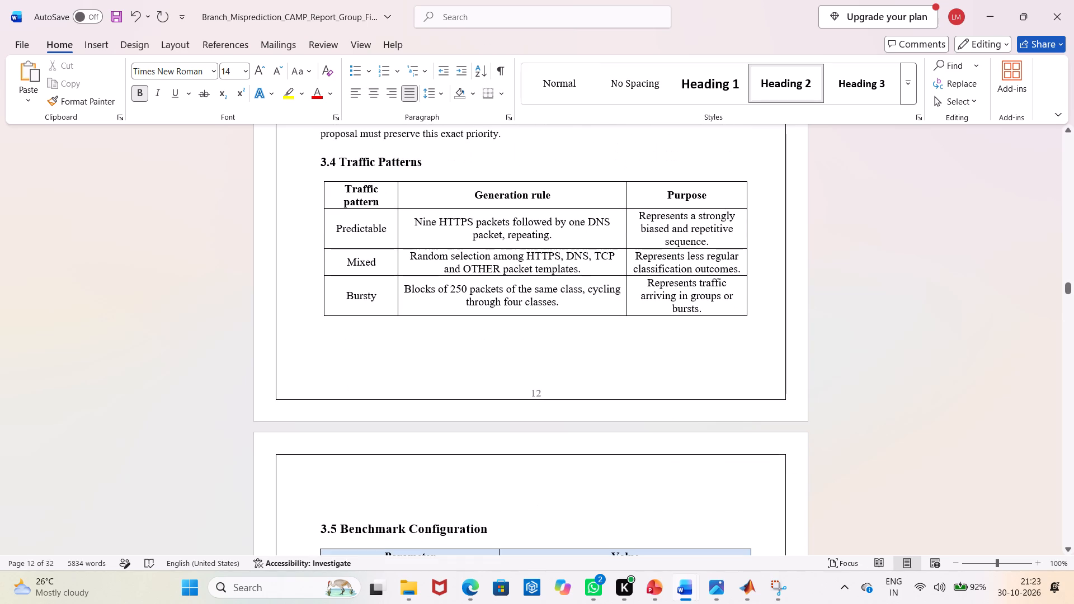
{"action": "key", "text": "BackSpace"}
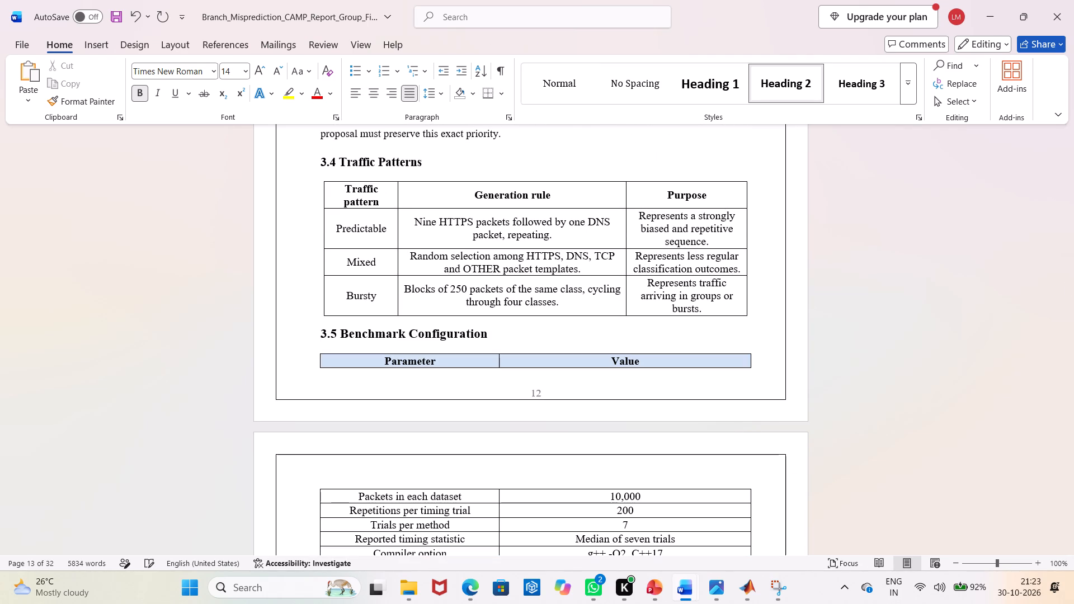
{"action": "left_click", "coordinate": [31, 40]}
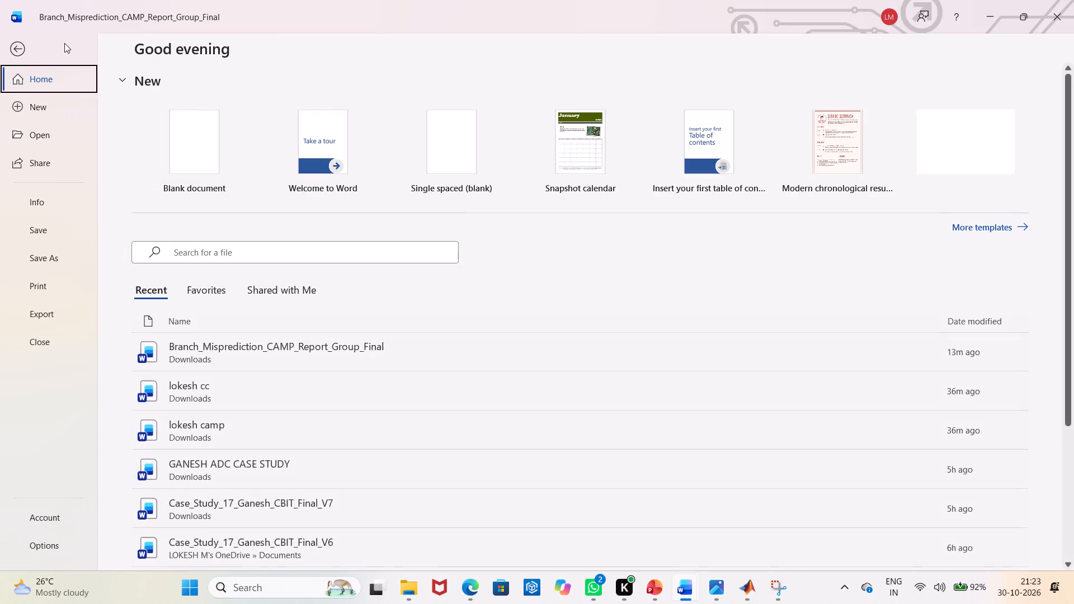
{"action": "left_click", "coordinate": [13, 51]}
{"action": "left_click", "coordinate": [89, 43]}
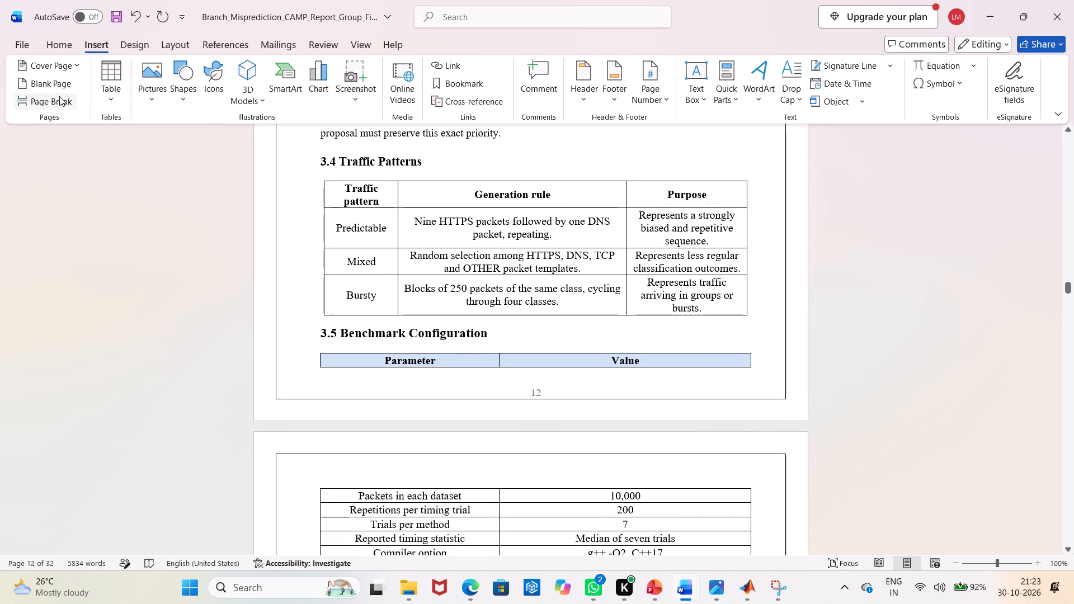
{"action": "left_click", "coordinate": [59, 96]}
Remove the blue shading from the Parameter and Value header row of the 3.5 Benchmark Configuration table.
{"action": "scroll", "coordinate": [413, 320], "scroll_direction": "down", "scroll_amount": 13}
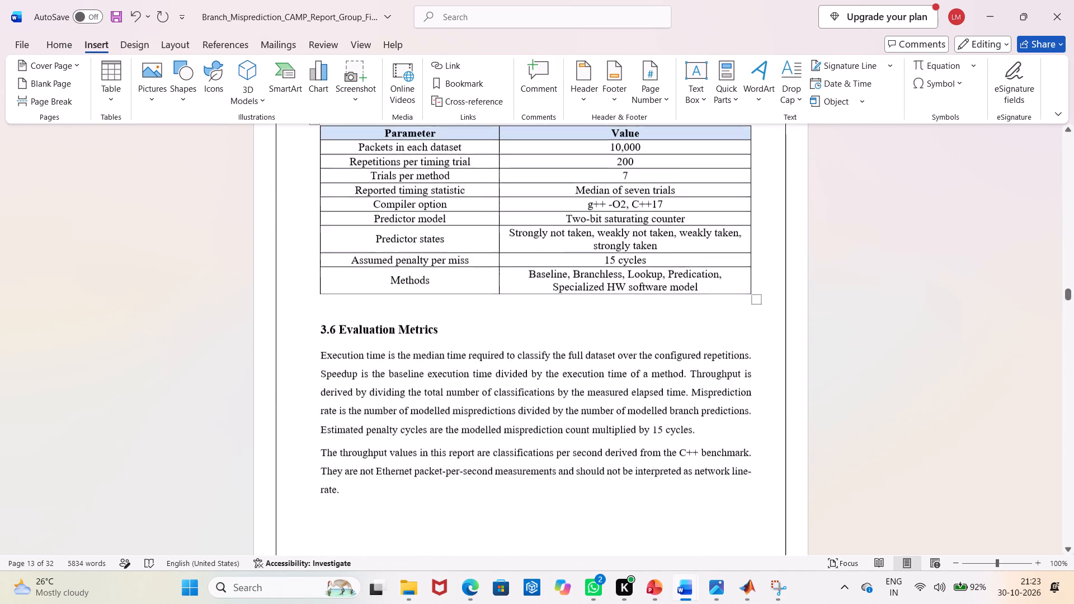
{"action": "scroll", "coordinate": [432, 353], "scroll_direction": "down", "scroll_amount": 13}
{"action": "scroll", "coordinate": [432, 353], "scroll_direction": "up", "scroll_amount": 11}
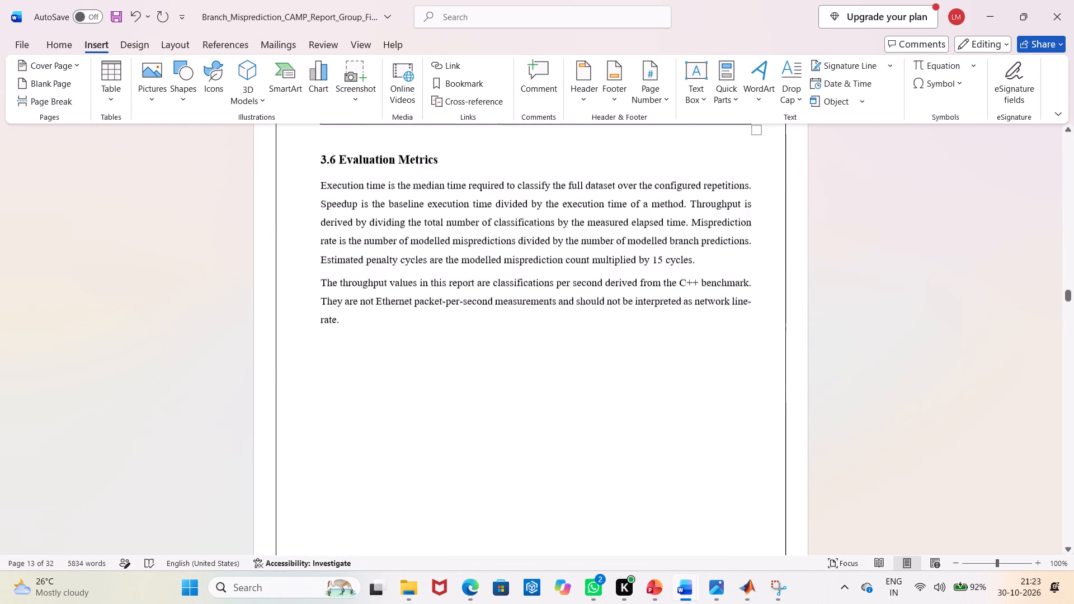
{"action": "scroll", "coordinate": [432, 353], "scroll_direction": "up", "scroll_amount": 6}
{"action": "left_click_drag", "start_coordinate": [701, 220], "coordinate": [355, 226]}
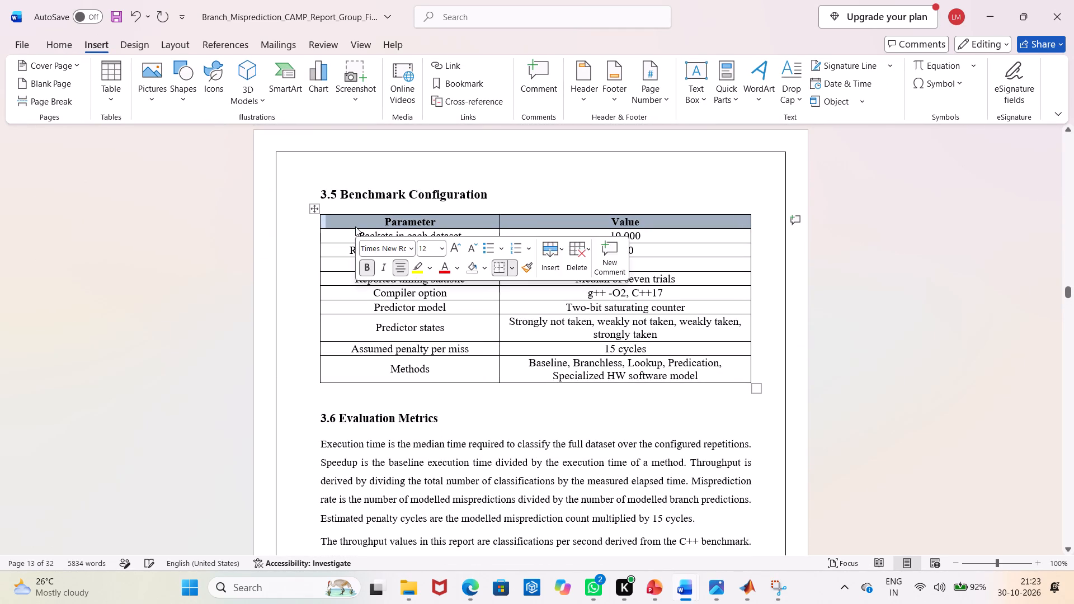
{"action": "left_click", "coordinate": [53, 46]}
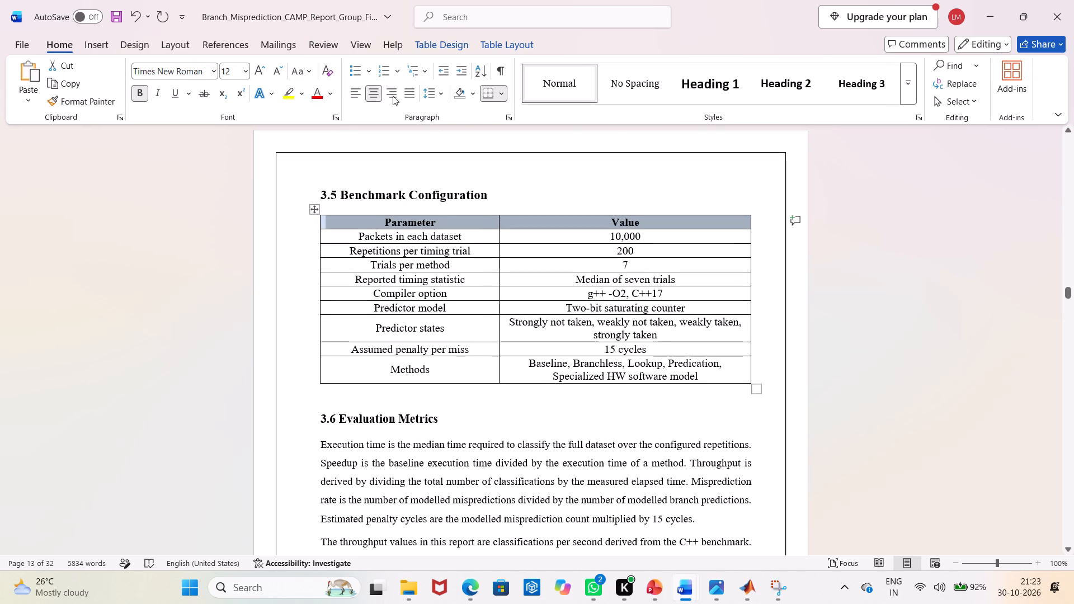
{"action": "left_click", "coordinate": [454, 97]}
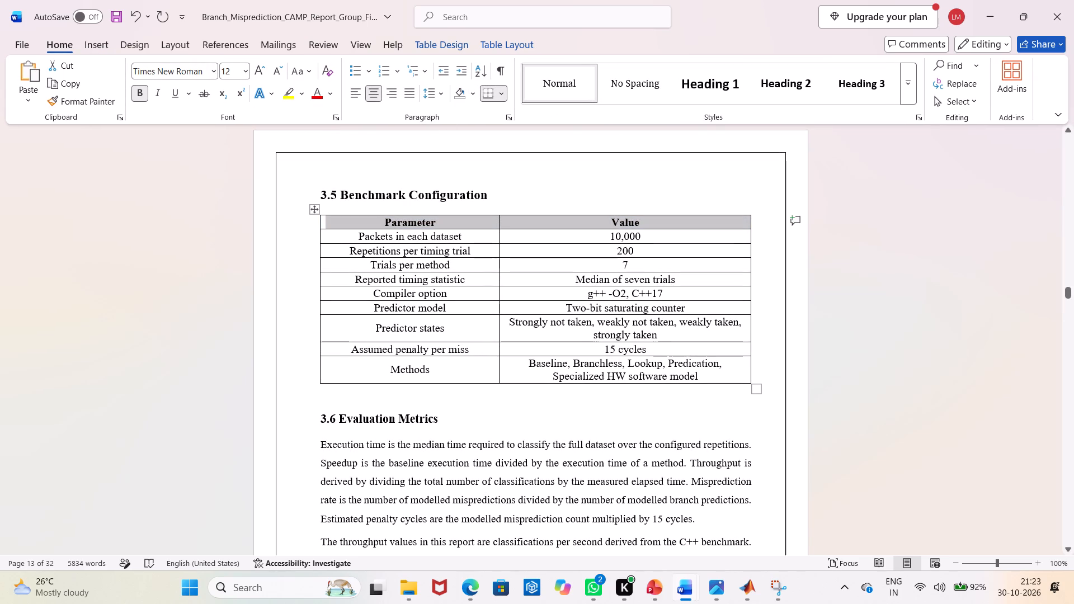
{"action": "left_click", "coordinate": [844, 372]}
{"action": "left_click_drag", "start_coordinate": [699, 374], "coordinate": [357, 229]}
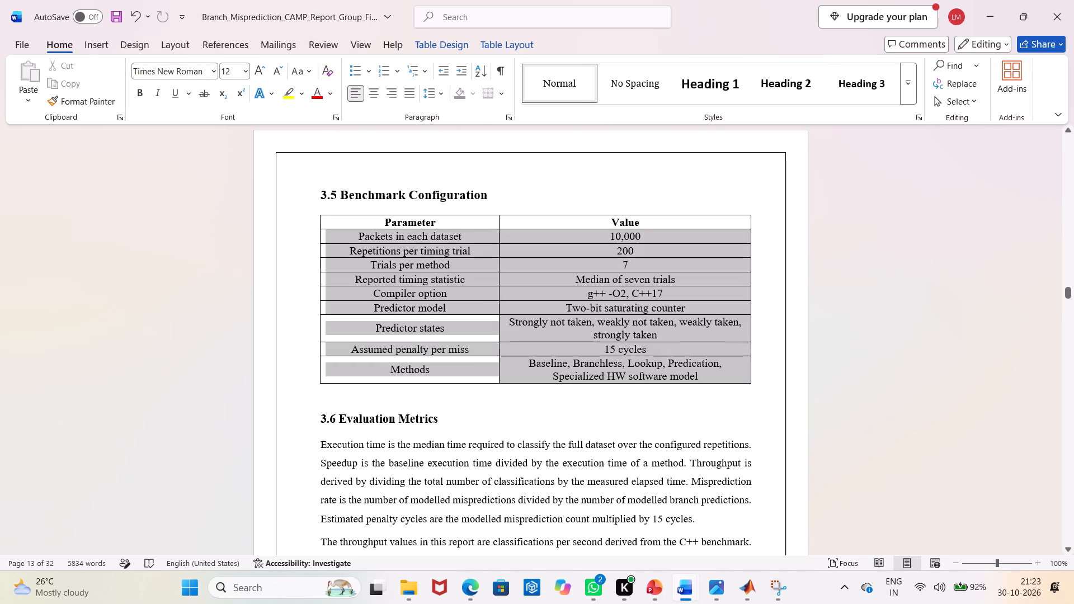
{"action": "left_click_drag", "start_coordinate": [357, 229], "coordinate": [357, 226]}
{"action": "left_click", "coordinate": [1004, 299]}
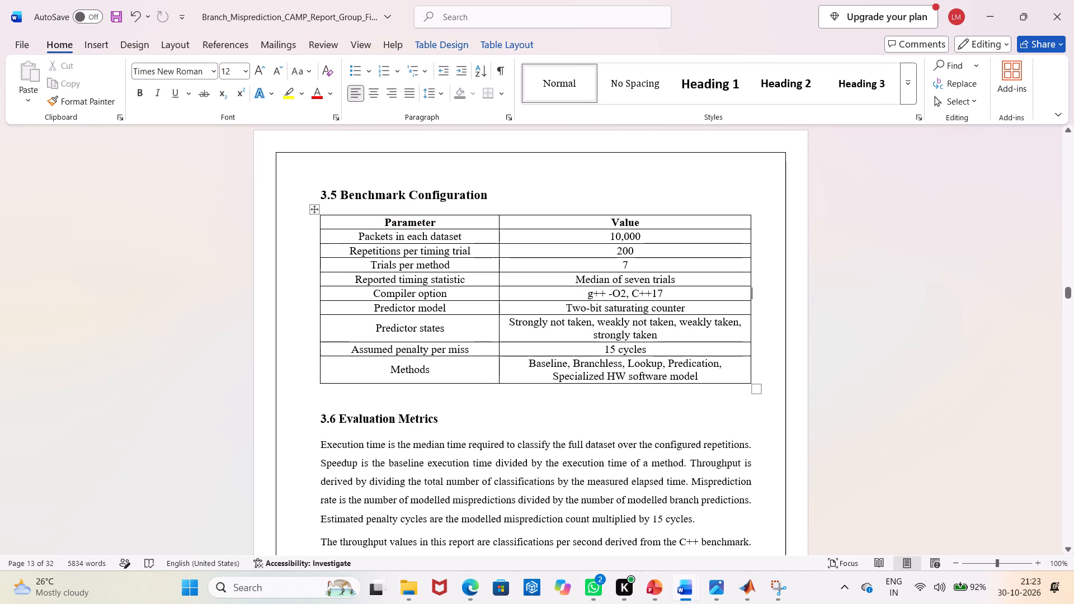
Increase the font size of the two 3.6 Evaluation Metrics body paragraphs to 12.
{"action": "scroll", "coordinate": [511, 454], "scroll_direction": "down", "scroll_amount": 4}
{"action": "left_click_drag", "start_coordinate": [364, 456], "coordinate": [284, 305]}
{"action": "left_click", "coordinate": [257, 70]}
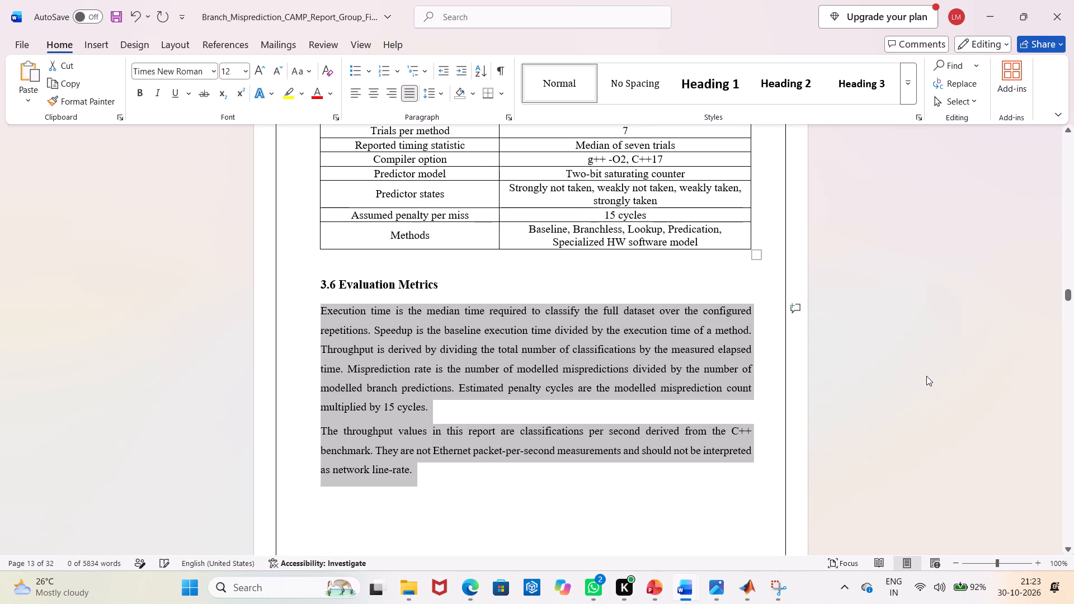
{"action": "left_click", "coordinate": [843, 365]}
Increase the font size to 12 for the body paragraphs of sections 3.3, 3.2 and 3.1, working upward one paragraph at a time.
{"action": "scroll", "coordinate": [747, 463], "scroll_direction": "up", "scroll_amount": 20}
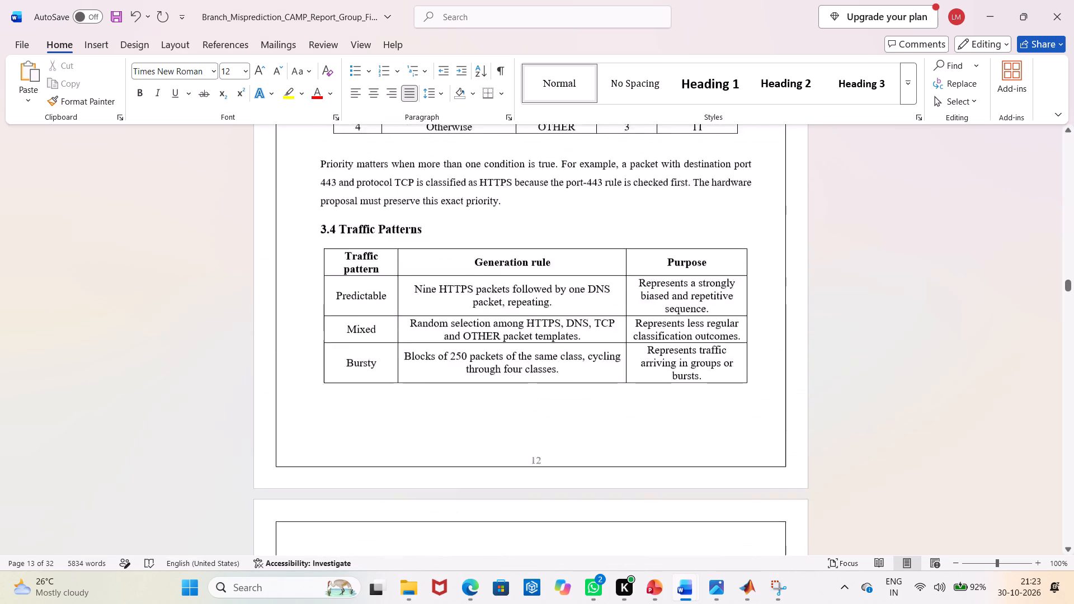
{"action": "scroll", "coordinate": [747, 463], "scroll_direction": "up", "scroll_amount": 1}
{"action": "left_click_drag", "start_coordinate": [526, 405], "coordinate": [292, 369]}
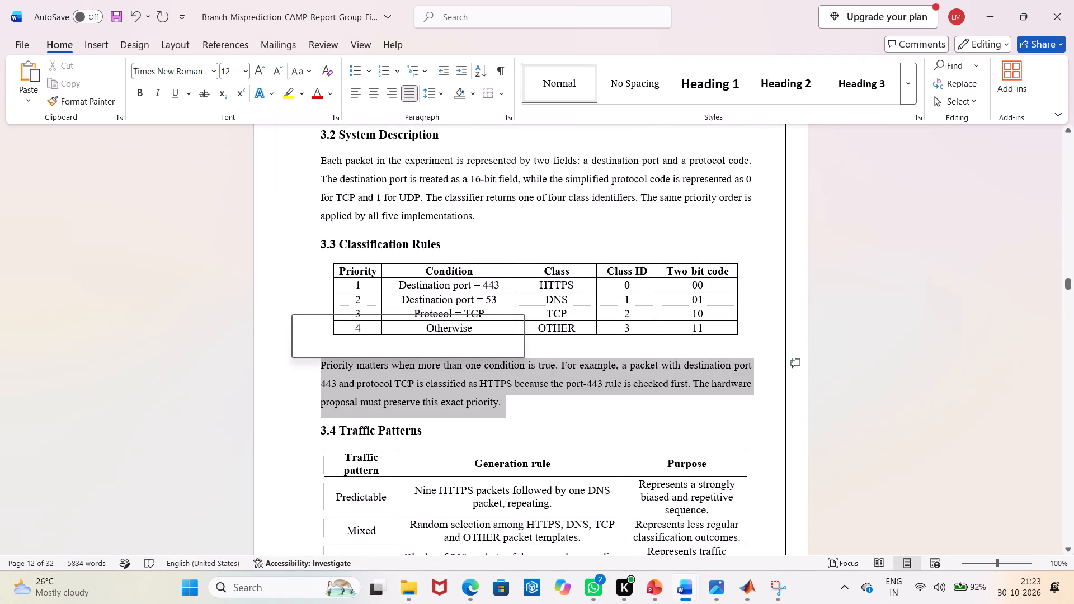
{"action": "left_click", "coordinate": [257, 69]}
{"action": "left_click_drag", "start_coordinate": [529, 210], "coordinate": [365, 147]}
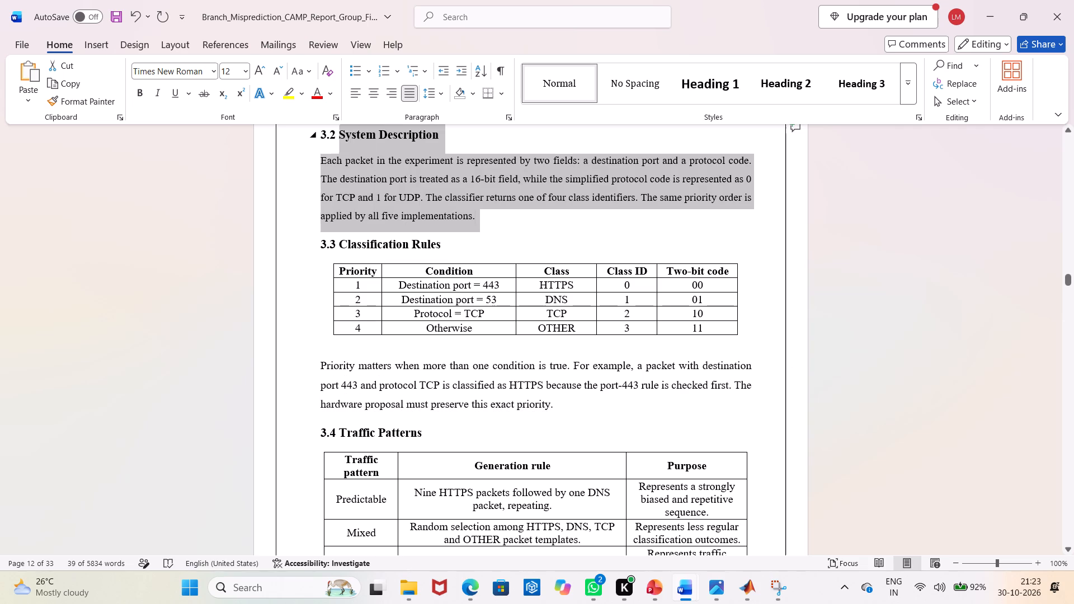
{"action": "left_click_drag", "start_coordinate": [365, 147], "coordinate": [327, 159]}
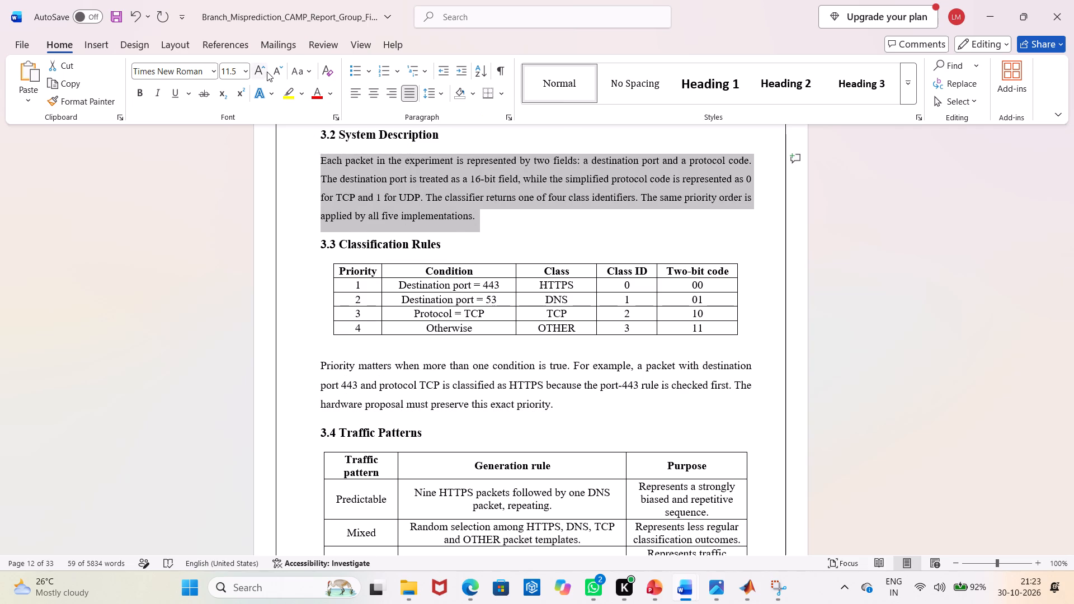
{"action": "left_click", "coordinate": [265, 70]}
{"action": "left_click", "coordinate": [950, 322]}
{"action": "scroll", "coordinate": [745, 398], "scroll_direction": "up", "scroll_amount": 8}
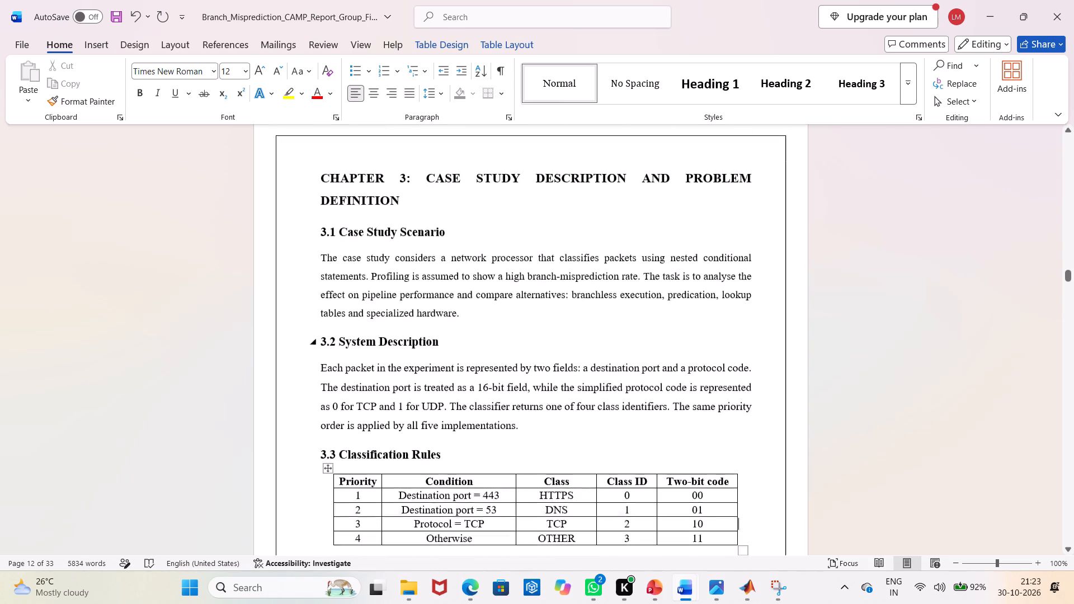
{"action": "left_click_drag", "start_coordinate": [487, 371], "coordinate": [245, 318]}
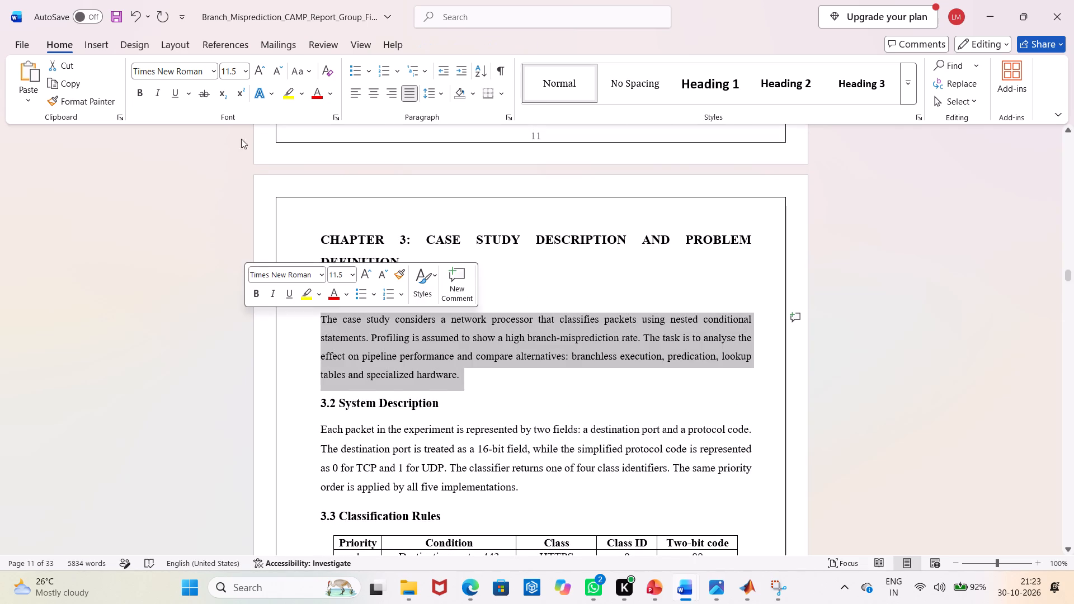
{"action": "left_click", "coordinate": [258, 78]}
Increase the font size of the 2.8 Design Gap body paragraph to 12.
{"action": "scroll", "coordinate": [823, 385], "scroll_direction": "up", "scroll_amount": 3}
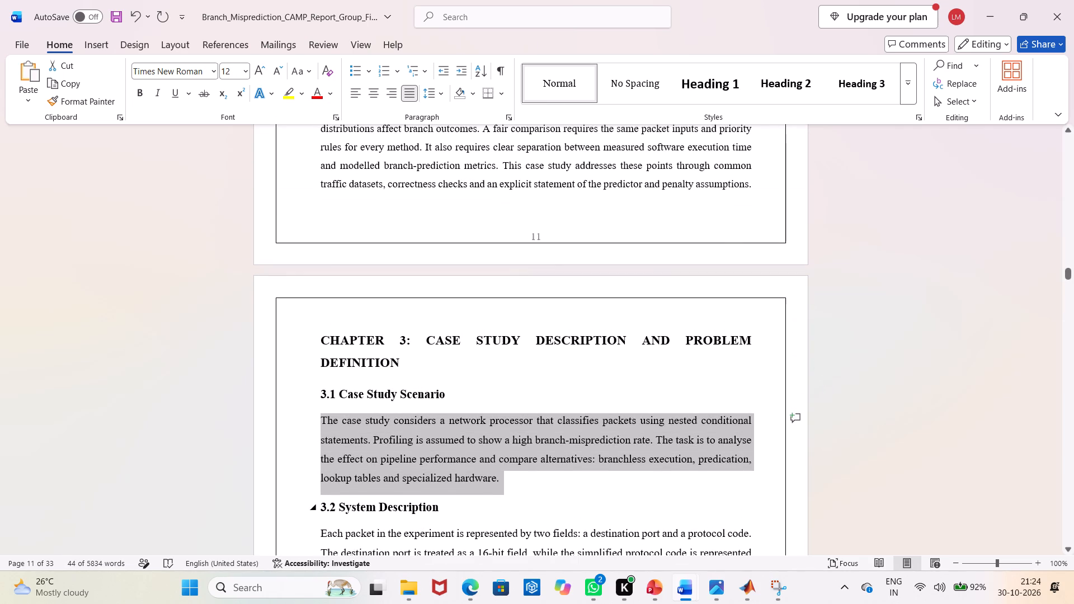
{"action": "scroll", "coordinate": [566, 523], "scroll_direction": "up", "scroll_amount": 4}
{"action": "left_click_drag", "start_coordinate": [755, 322], "coordinate": [409, 286]}
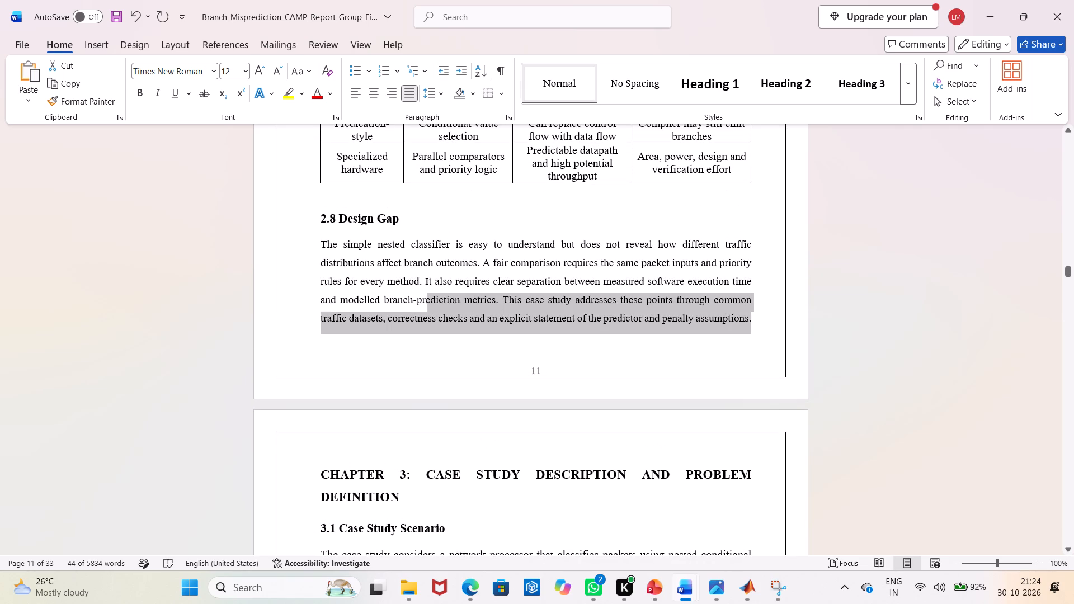
{"action": "left_click_drag", "start_coordinate": [409, 286], "coordinate": [329, 252]}
{"action": "left_click", "coordinate": [256, 74]}
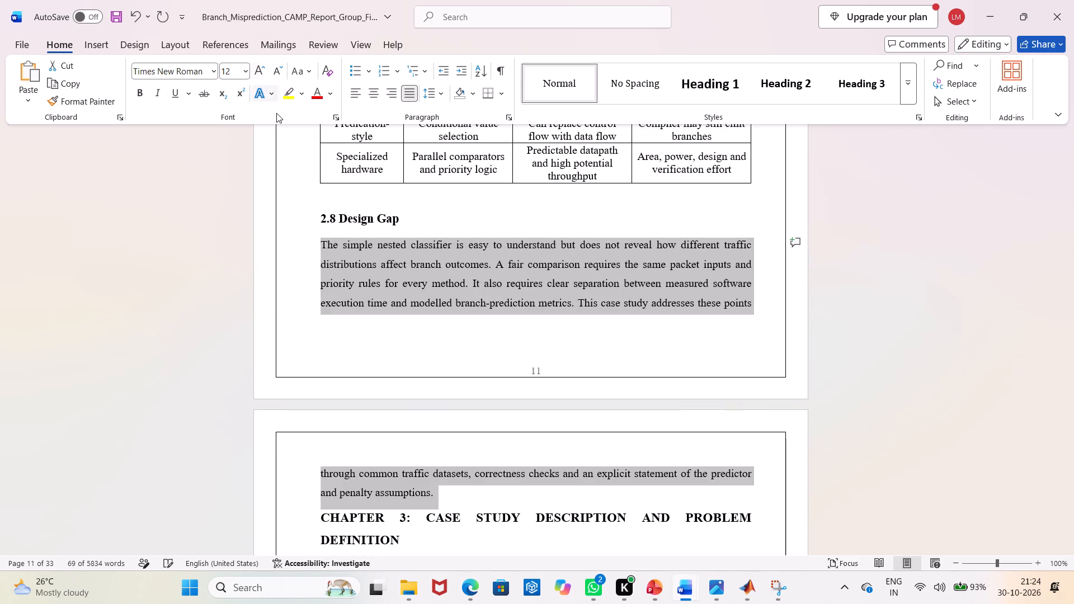
{"action": "left_click", "coordinate": [938, 476]}
Increase the font size of the 2.6 Specialized Hardware body paragraph by one increment.
{"action": "scroll", "coordinate": [865, 514], "scroll_direction": "down", "scroll_amount": 6}
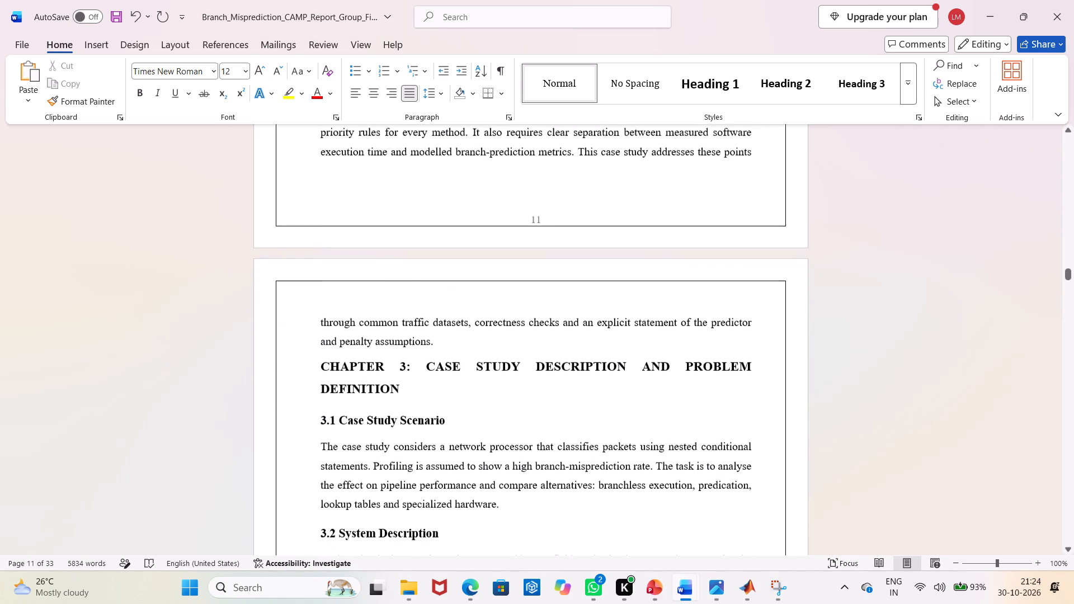
{"action": "scroll", "coordinate": [864, 516], "scroll_direction": "down", "scroll_amount": 2}
{"action": "scroll", "coordinate": [853, 542], "scroll_direction": "up", "scroll_amount": 14}
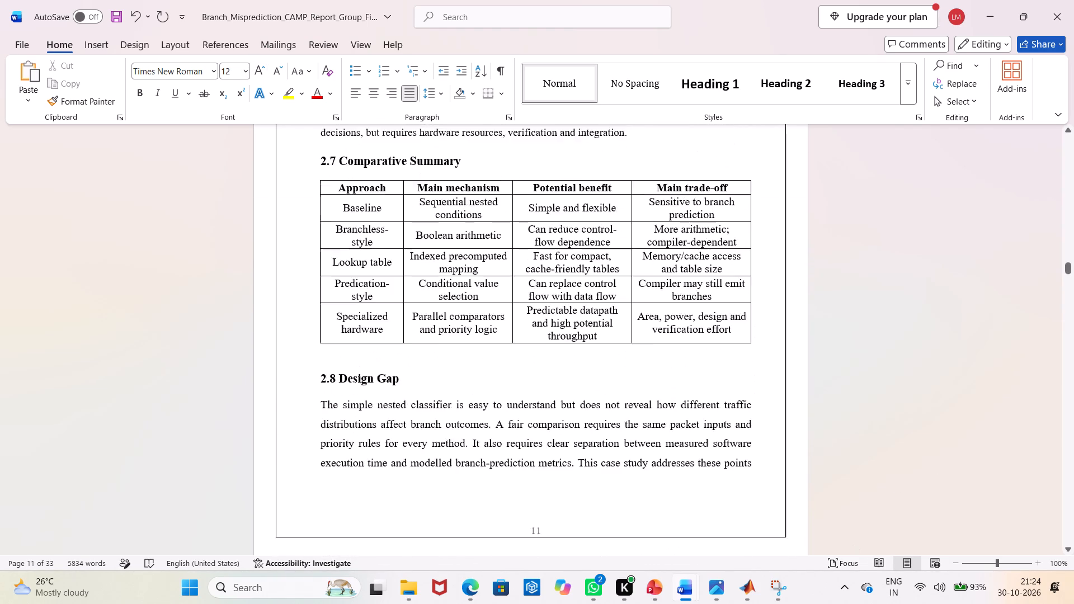
{"action": "scroll", "coordinate": [853, 543], "scroll_direction": "up", "scroll_amount": 11}
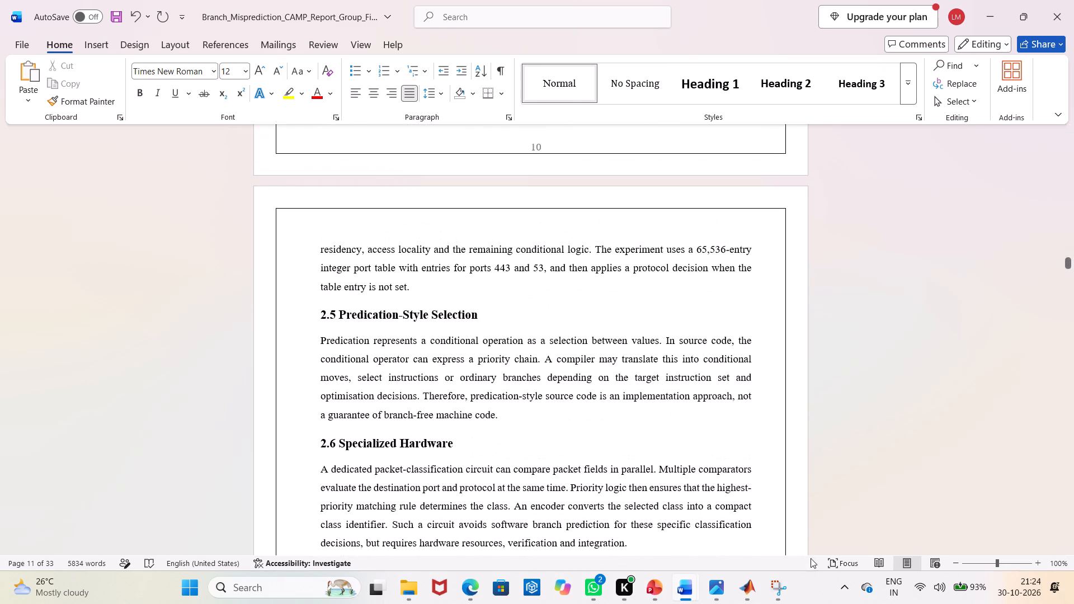
{"action": "left_click_drag", "start_coordinate": [630, 542], "coordinate": [282, 469]}
{"action": "left_click", "coordinate": [262, 66]}
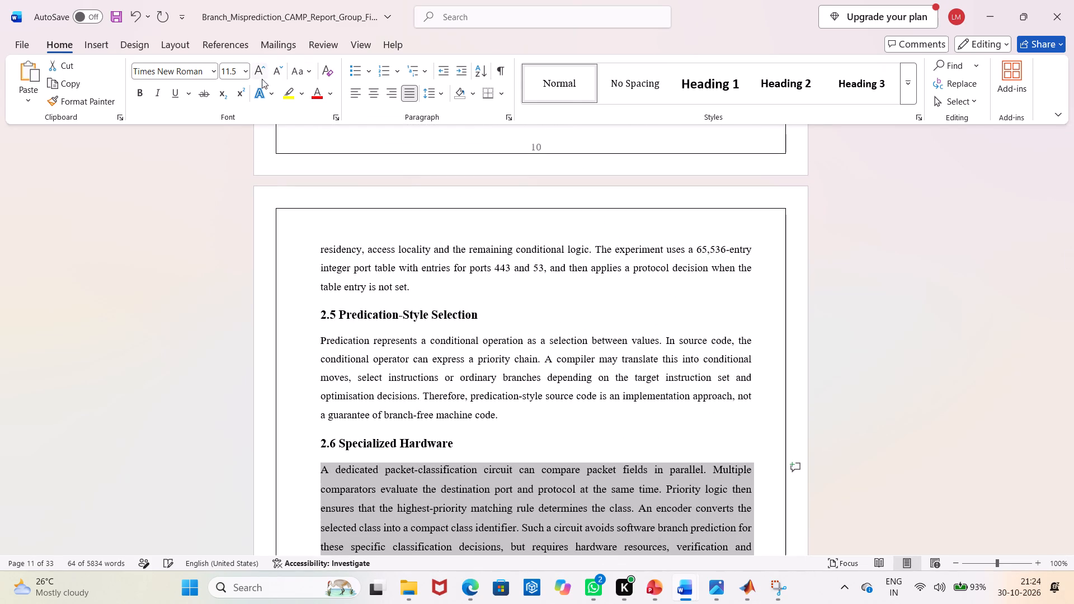
Increase the font size to 12 for the body paragraphs of sections 2.5 Predication-Style Selection and 2.4 Lookup Tables.
{"action": "left_click_drag", "start_coordinate": [507, 418], "coordinate": [314, 338]}
{"action": "left_click", "coordinate": [265, 66]}
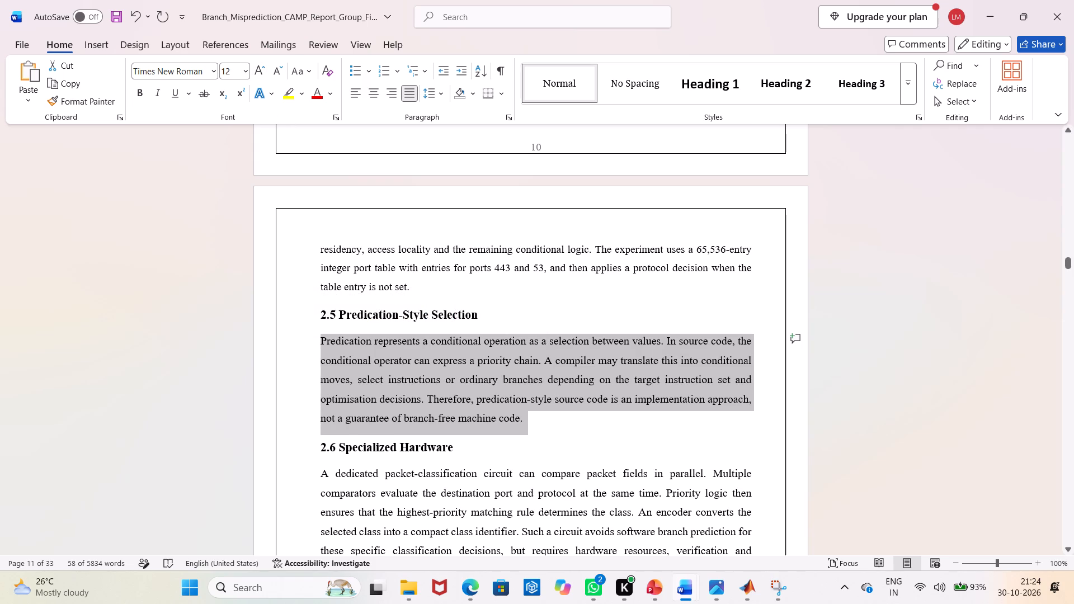
{"action": "left_click_drag", "start_coordinate": [414, 284], "coordinate": [331, 125]}
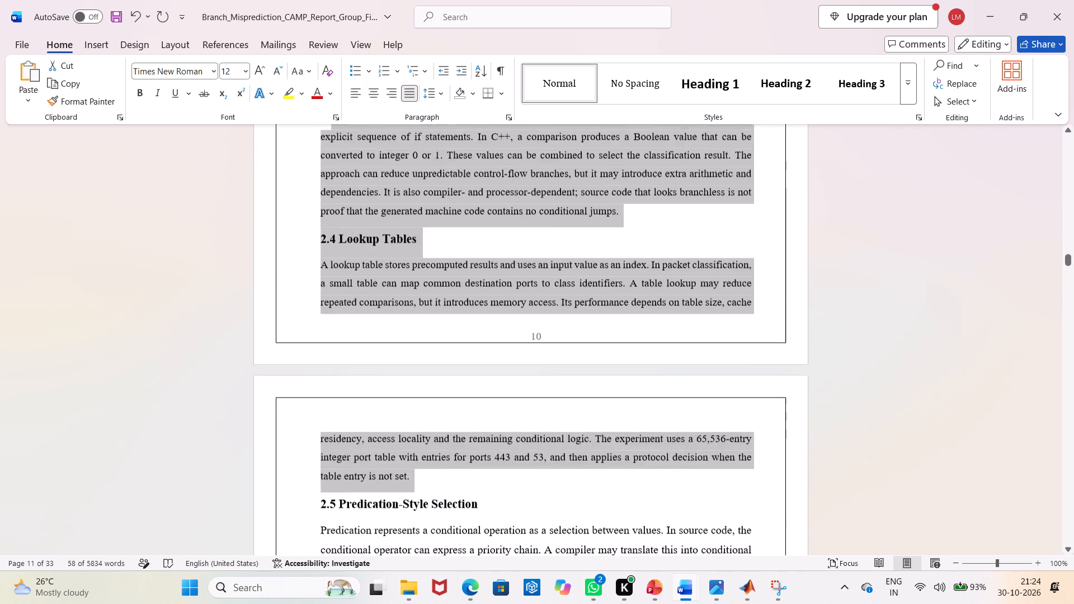
{"action": "left_click_drag", "start_coordinate": [331, 125], "coordinate": [315, 307]}
{"action": "left_click", "coordinate": [256, 72]}
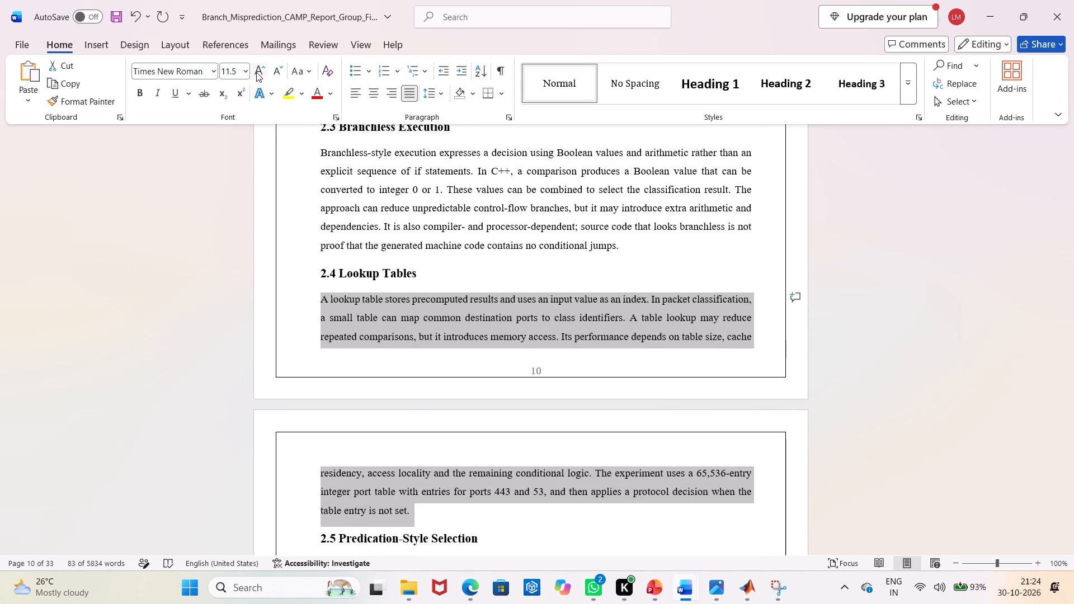
Increase the font size to 12 for the body text of 2.3 Branchless Execution and both paragraphs of 2.2 Branch Prediction and Misprediction.
{"action": "left_click_drag", "start_coordinate": [682, 248], "coordinate": [330, 156]}
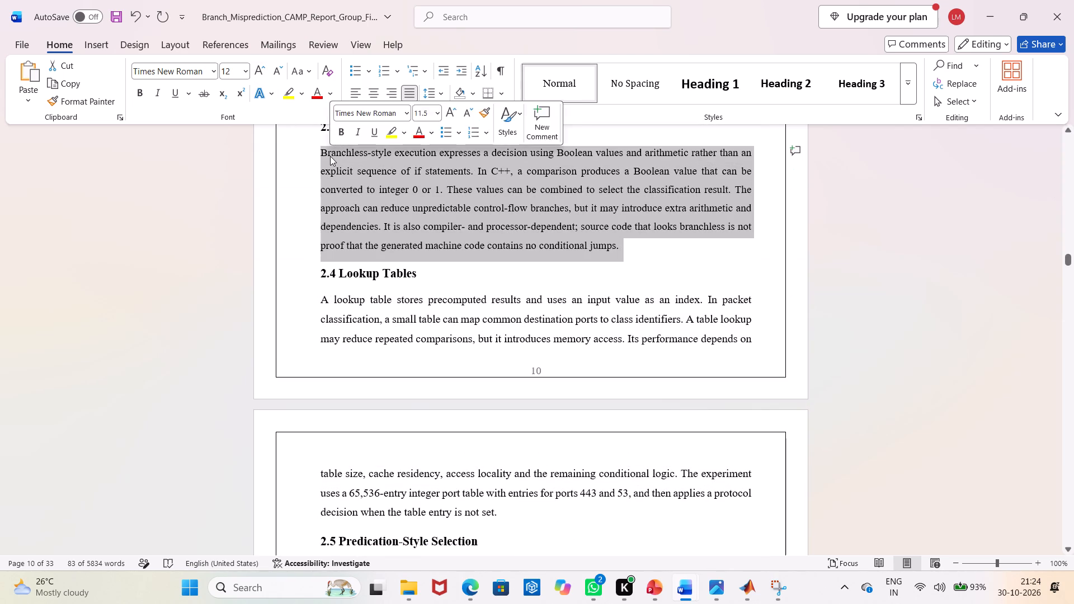
{"action": "left_click", "coordinate": [266, 67]}
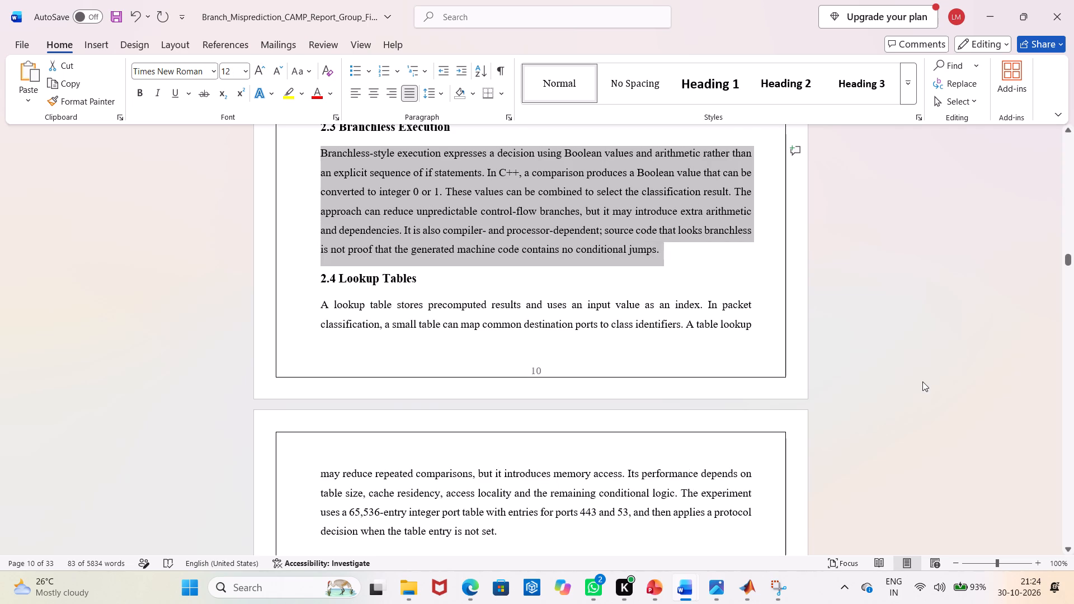
{"action": "scroll", "coordinate": [922, 381], "scroll_direction": "up", "scroll_amount": 9}
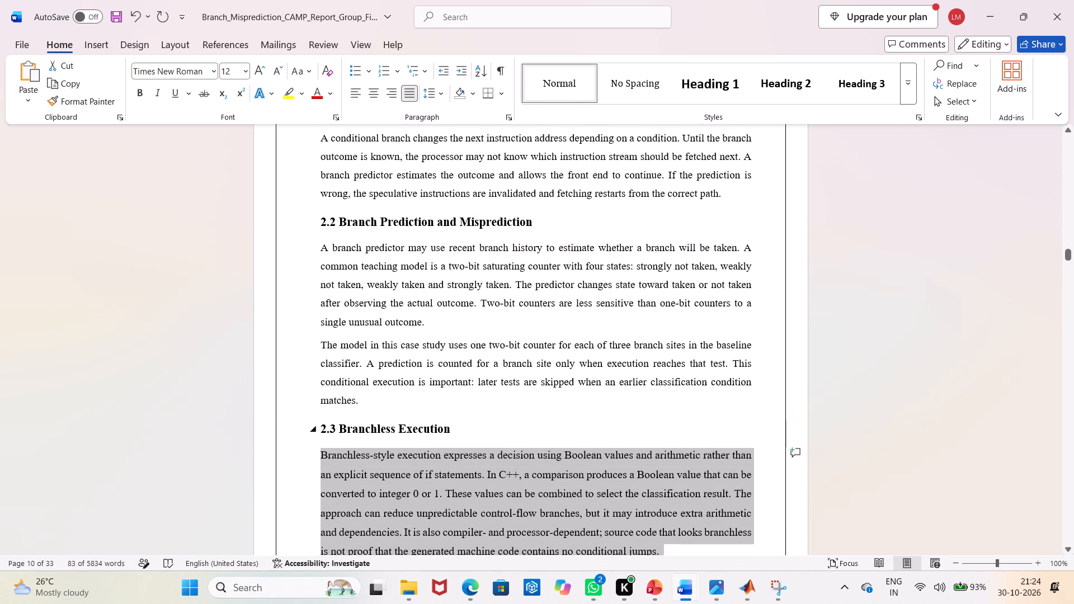
{"action": "left_click_drag", "start_coordinate": [385, 411], "coordinate": [312, 249]}
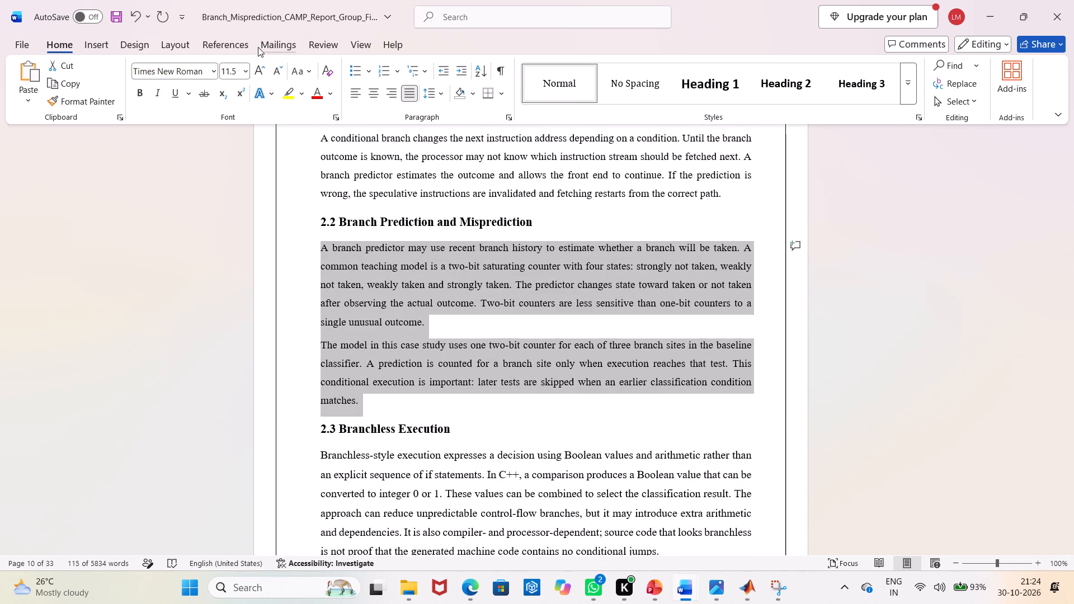
{"action": "left_click", "coordinate": [263, 73]}
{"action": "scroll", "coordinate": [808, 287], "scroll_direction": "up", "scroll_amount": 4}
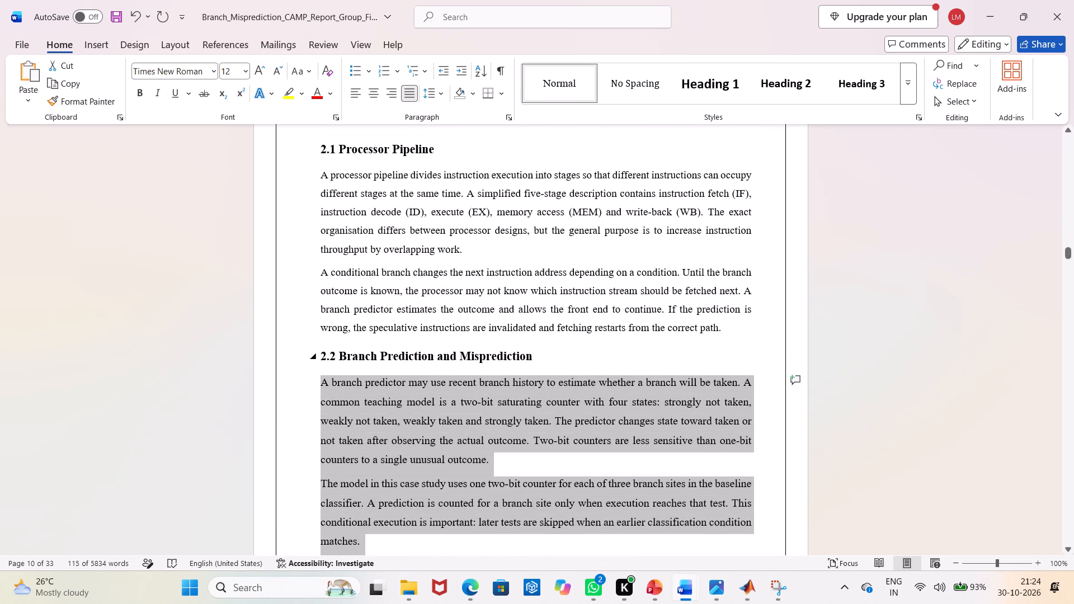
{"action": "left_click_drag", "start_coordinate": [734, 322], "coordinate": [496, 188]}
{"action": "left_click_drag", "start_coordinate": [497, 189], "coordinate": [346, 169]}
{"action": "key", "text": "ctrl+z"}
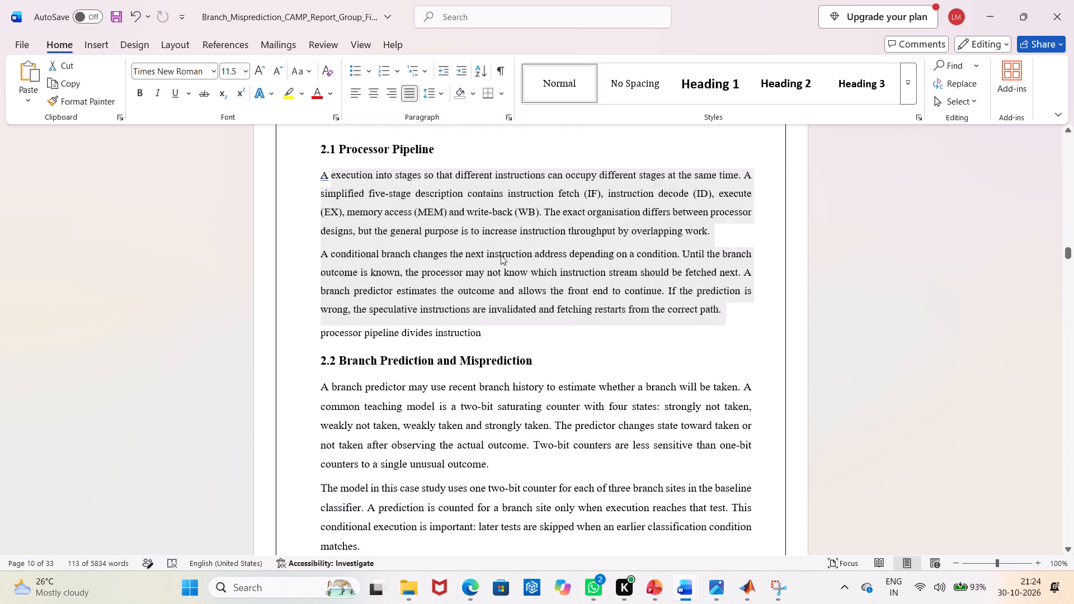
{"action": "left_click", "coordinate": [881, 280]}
Increase the font size of the two 2.1 Processor Pipeline body paragraphs to 12.
{"action": "left_click_drag", "start_coordinate": [736, 332], "coordinate": [640, 286]}
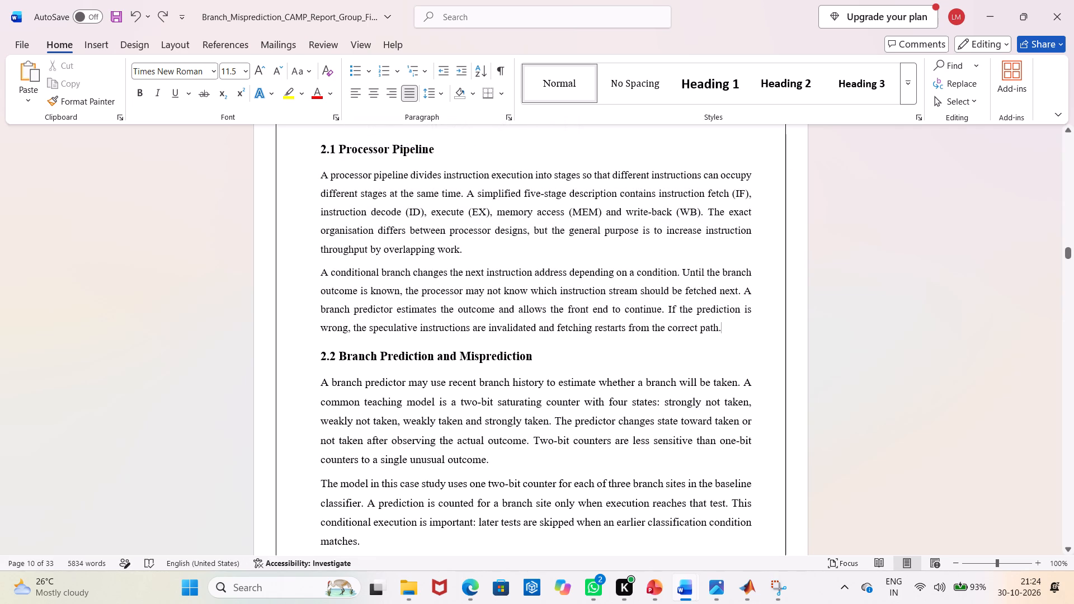
{"action": "left_click_drag", "start_coordinate": [640, 286], "coordinate": [321, 180]}
{"action": "left_click", "coordinate": [260, 67]}
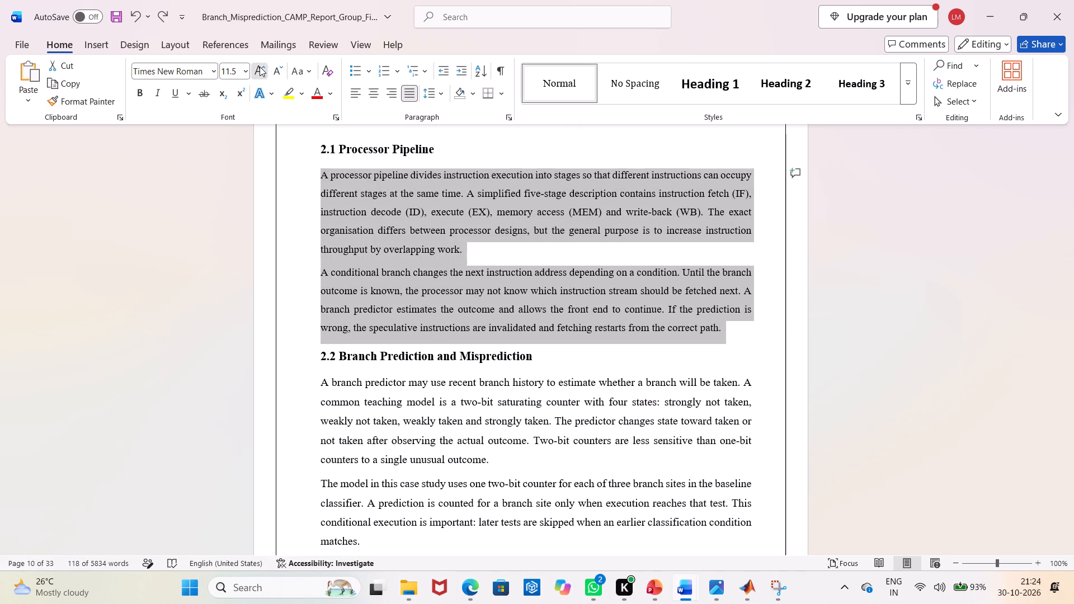
Increase the font size of the 1.5 Report Organisation body paragraph to 12.
{"action": "scroll", "coordinate": [908, 361], "scroll_direction": "up", "scroll_amount": 16}
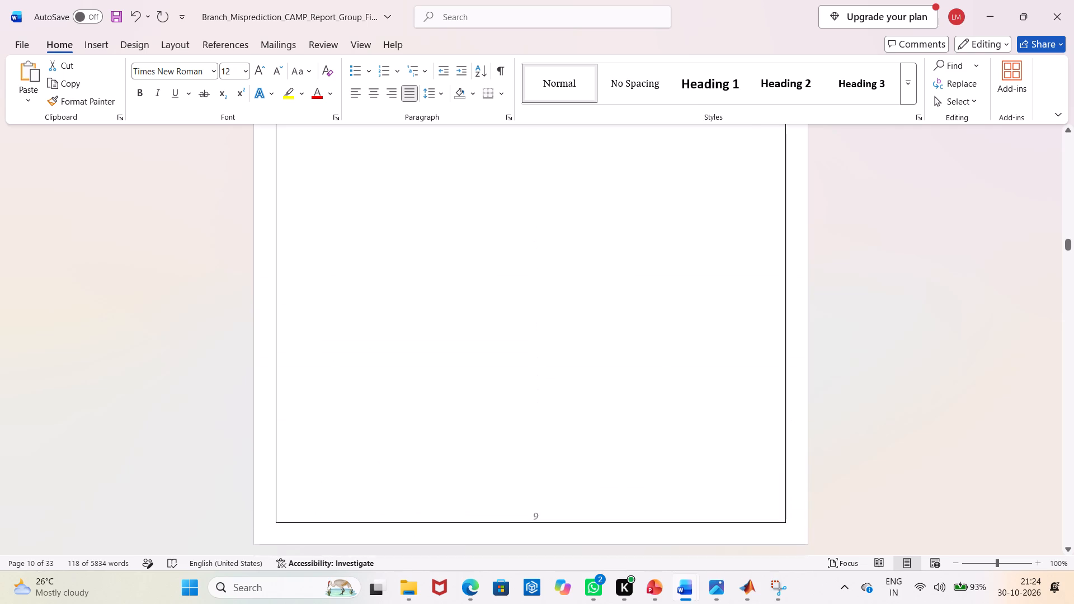
{"action": "scroll", "coordinate": [908, 361], "scroll_direction": "up", "scroll_amount": 15}
{"action": "scroll", "coordinate": [908, 361], "scroll_direction": "down", "scroll_amount": 3}
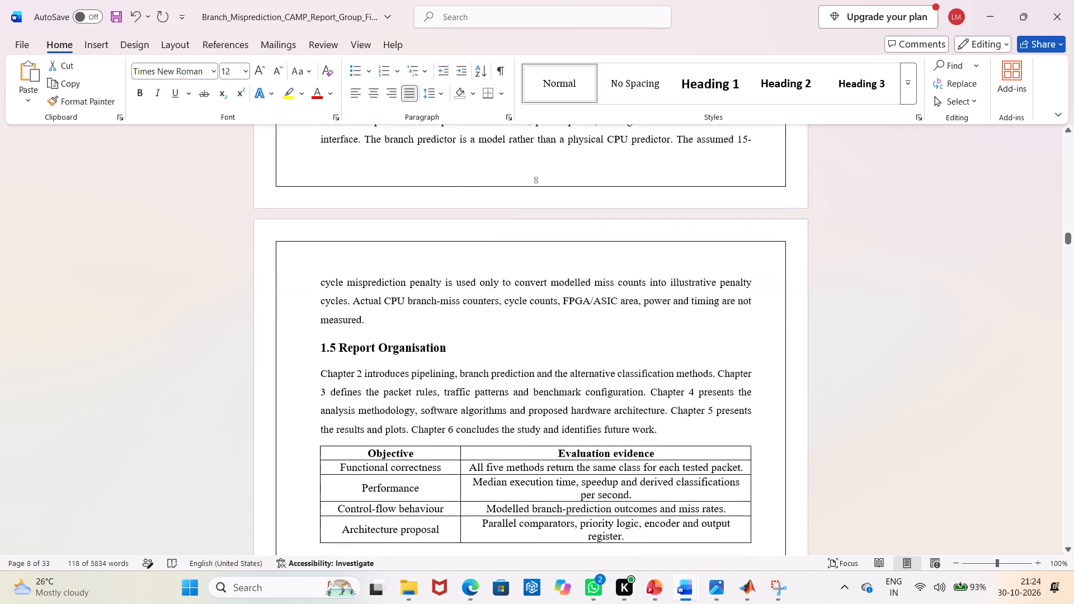
{"action": "left_click_drag", "start_coordinate": [690, 413], "coordinate": [322, 357]}
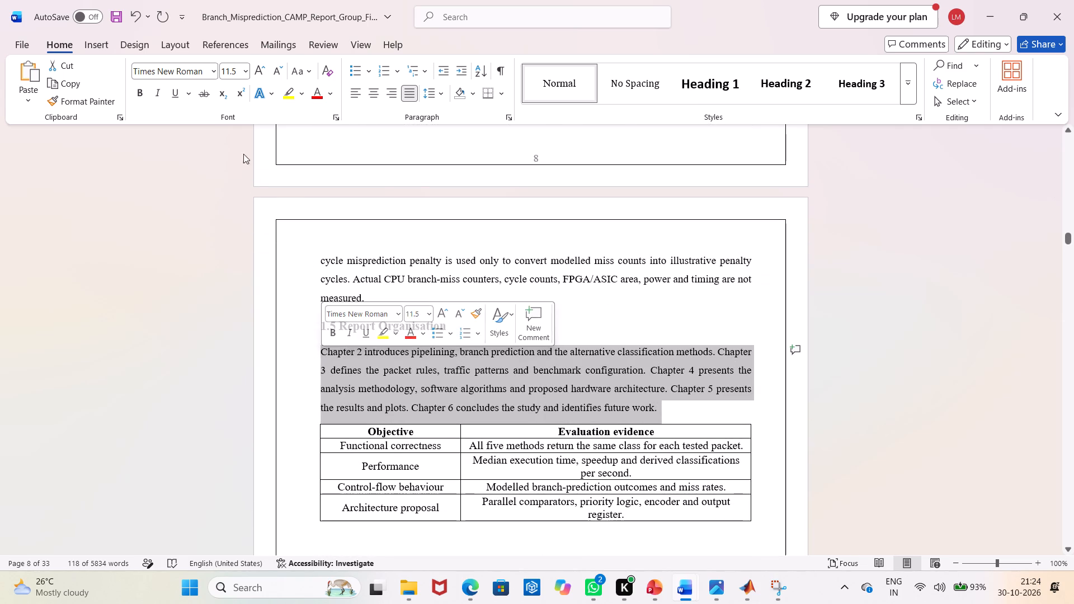
{"action": "left_click", "coordinate": [253, 69]}
Insert one blank line between the 1.5 Report Organisation paragraph and the Objective and Evaluation evidence table.
{"action": "left_click", "coordinate": [888, 428]}
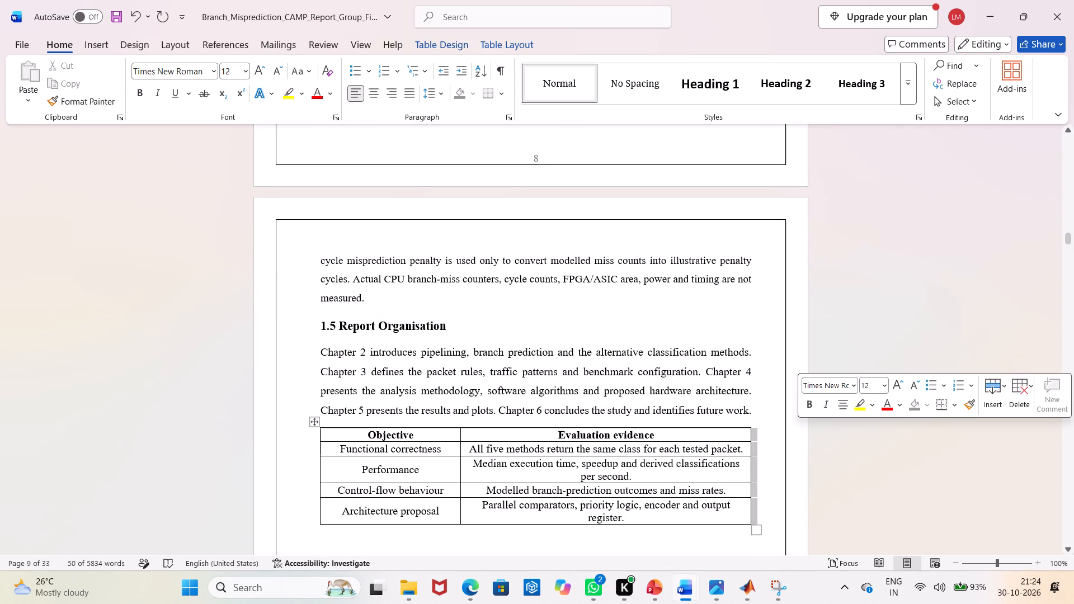
{"action": "left_click", "coordinate": [762, 416]}
{"action": "key", "text": "Return"}
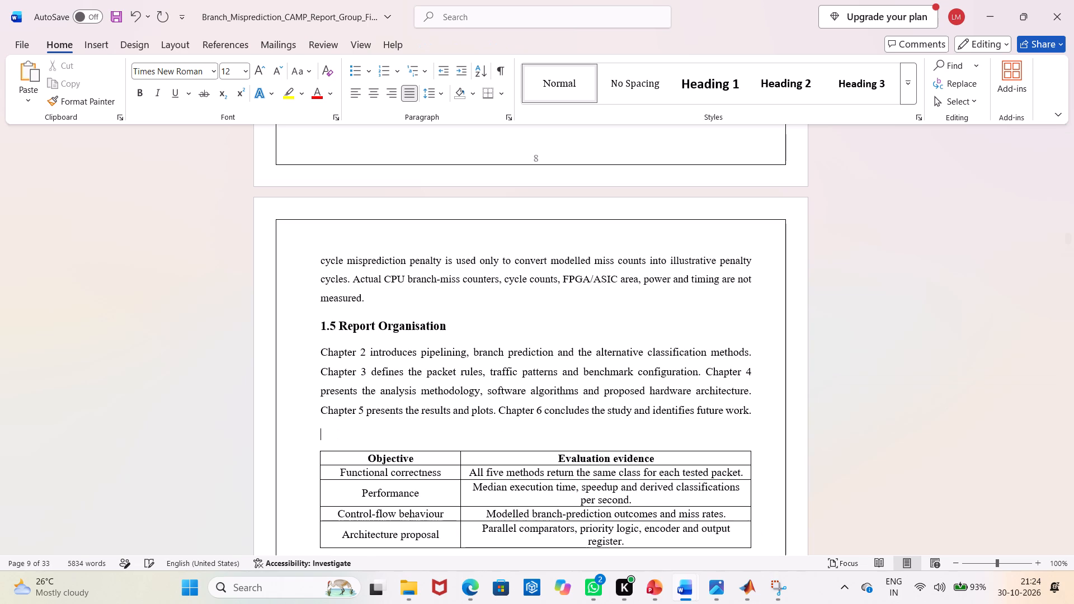
{"action": "key", "text": "Return"}
{"action": "key", "text": "BackSpace"}
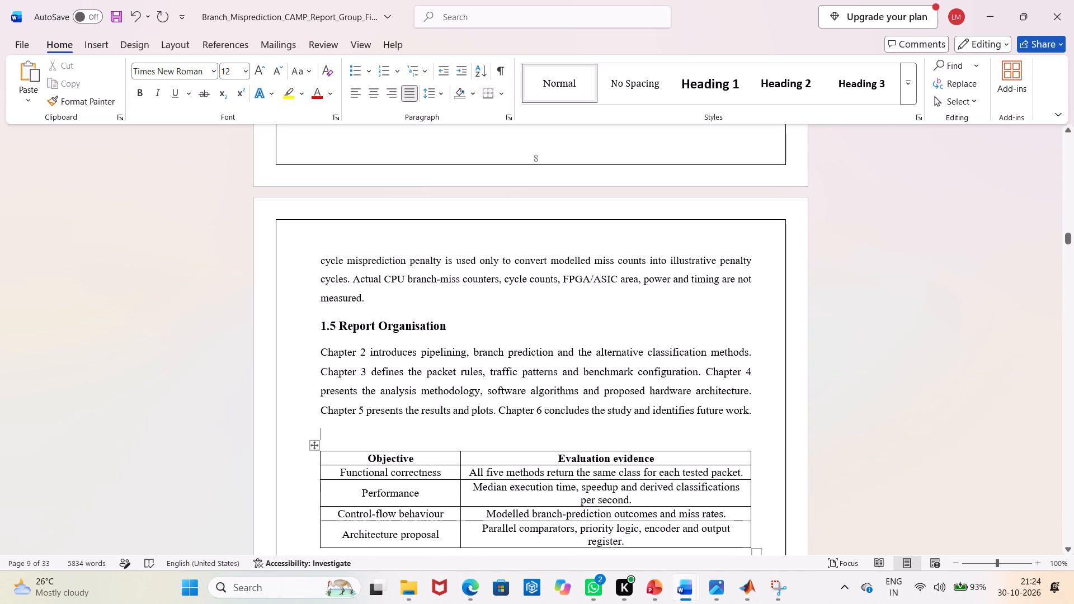
Enlarge the Objective and Evaluation evidence table slightly so its rows are taller and the table is a little wider.
{"action": "left_click_drag", "start_coordinate": [756, 549], "coordinate": [757, 554]}
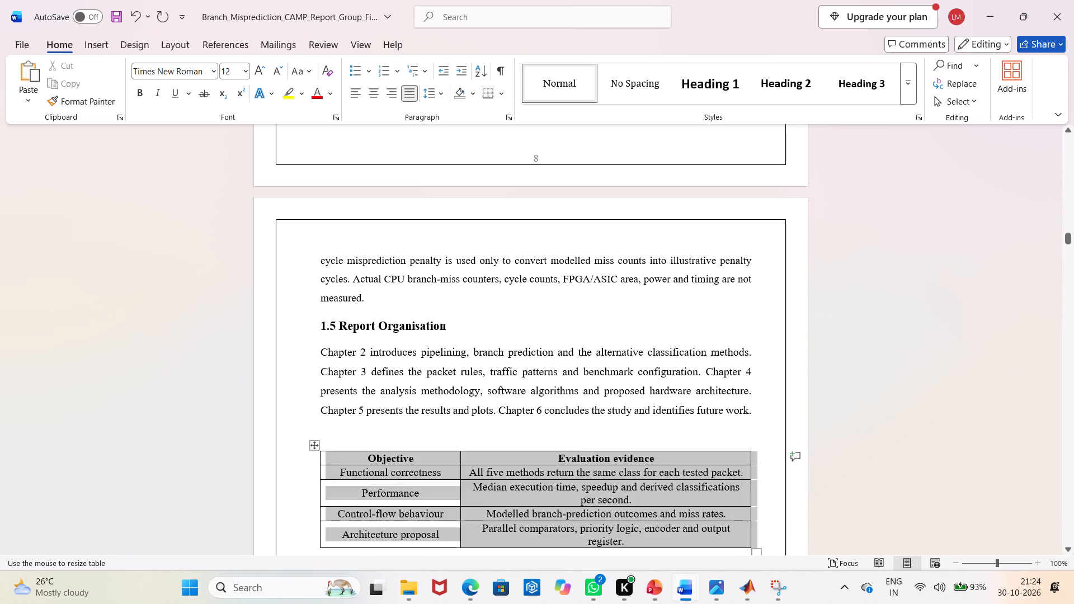
{"action": "left_click_drag", "start_coordinate": [757, 554], "coordinate": [761, 469]}
{"action": "left_click", "coordinate": [846, 424]}
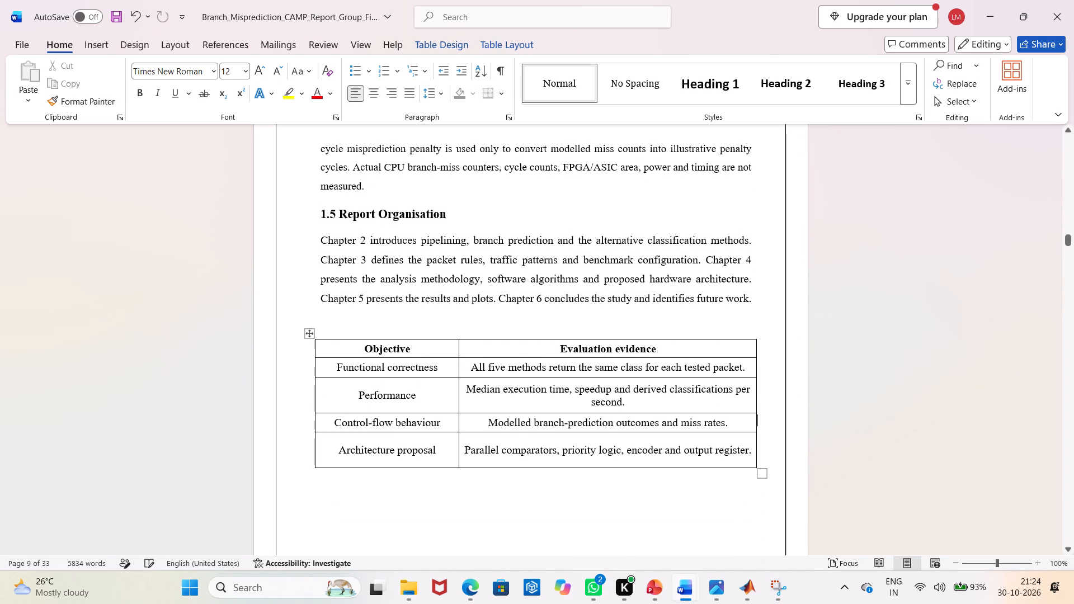
Increase the font size of the 1.4 Scope and Limitations paragraph, which spans two pages, to 12.
{"action": "scroll", "coordinate": [656, 492], "scroll_direction": "up", "scroll_amount": 7}
{"action": "left_click_drag", "start_coordinate": [384, 425], "coordinate": [303, 217]}
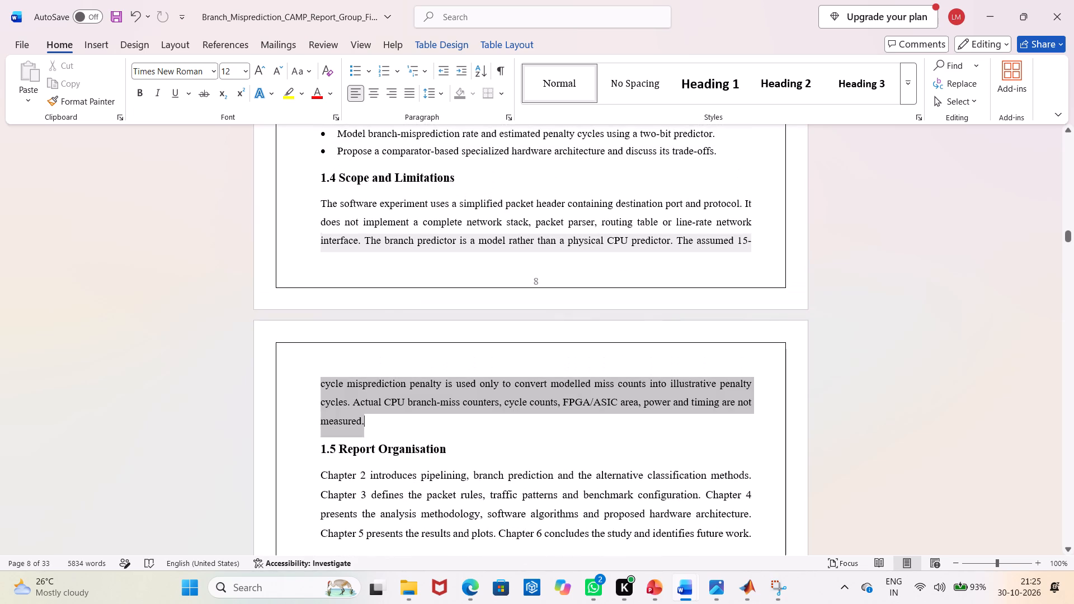
{"action": "left_click_drag", "start_coordinate": [303, 217], "coordinate": [317, 207]}
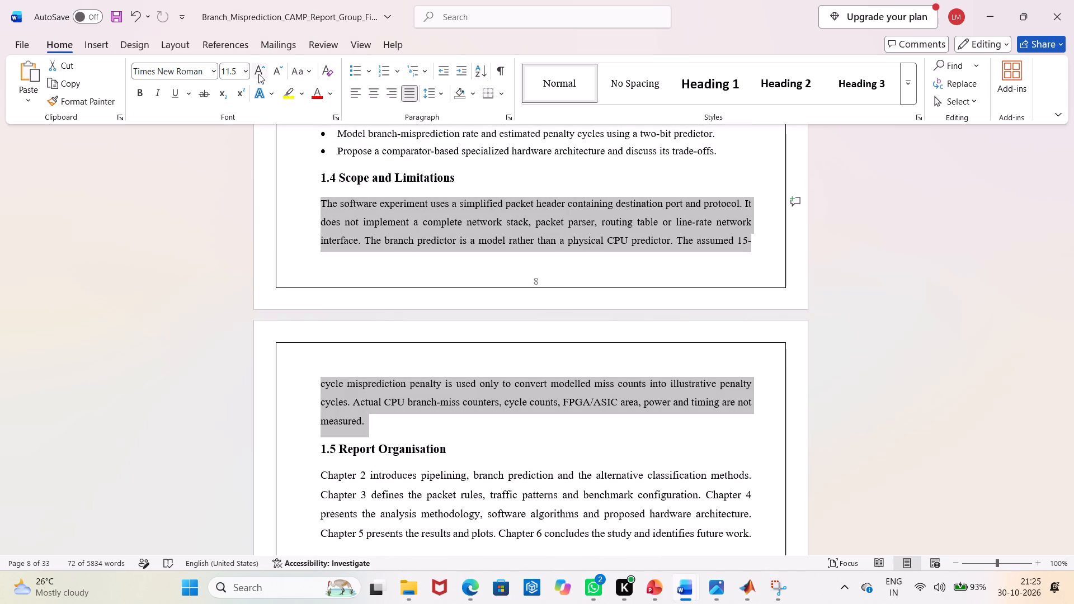
{"action": "left_click", "coordinate": [253, 70]}
Increase the font size of the six bullet points under 1.3 Objectives to 12.
{"action": "scroll", "coordinate": [458, 374], "scroll_direction": "up", "scroll_amount": 7}
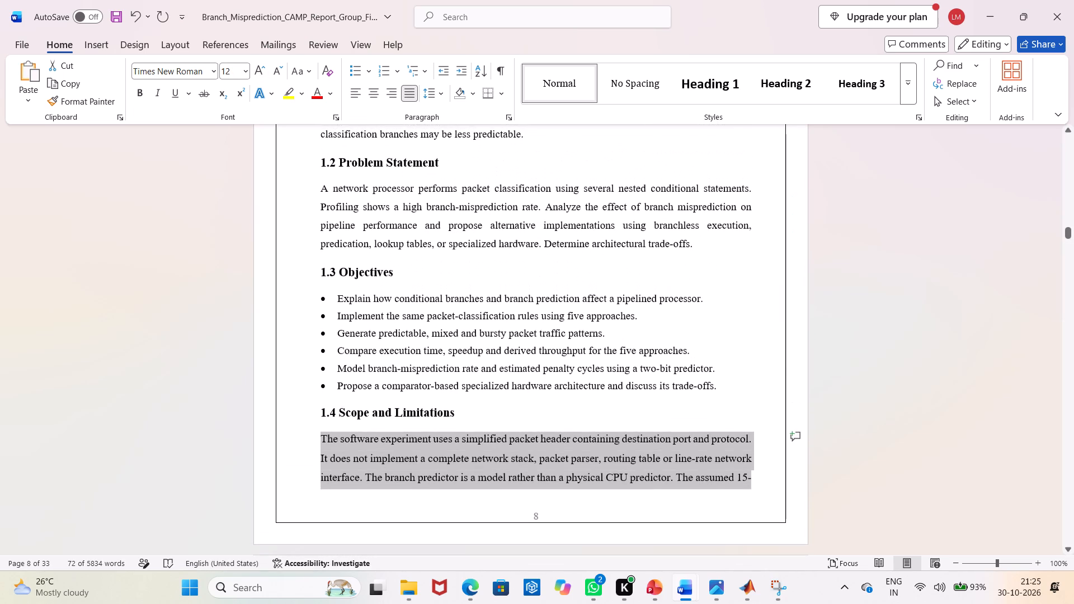
{"action": "left_click_drag", "start_coordinate": [726, 384], "coordinate": [310, 287]}
{"action": "left_click", "coordinate": [310, 287]}
{"action": "left_click", "coordinate": [872, 338]}
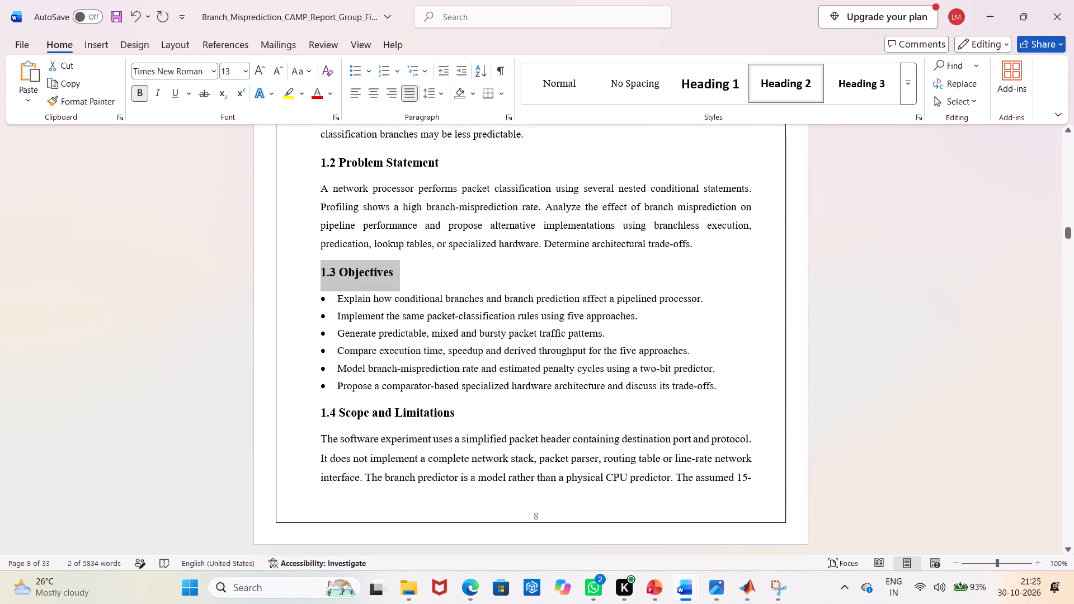
{"action": "left_click_drag", "start_coordinate": [728, 386], "coordinate": [364, 301]}
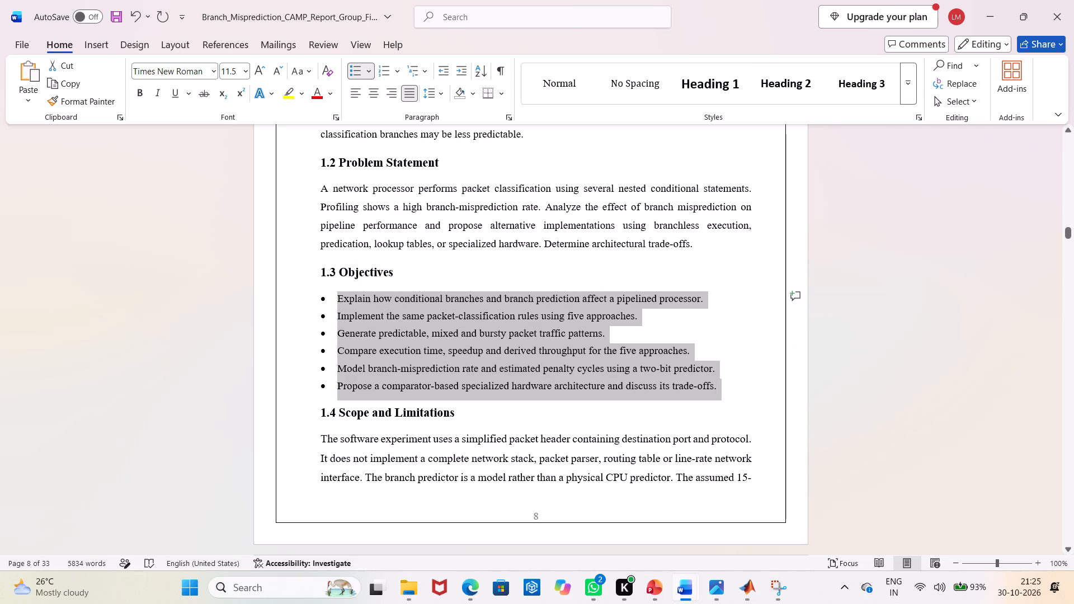
{"action": "left_click", "coordinate": [257, 69]}
Increase the font size of the 1.2 Problem Statement body paragraph to 12.
{"action": "scroll", "coordinate": [423, 355], "scroll_direction": "up", "scroll_amount": 3}
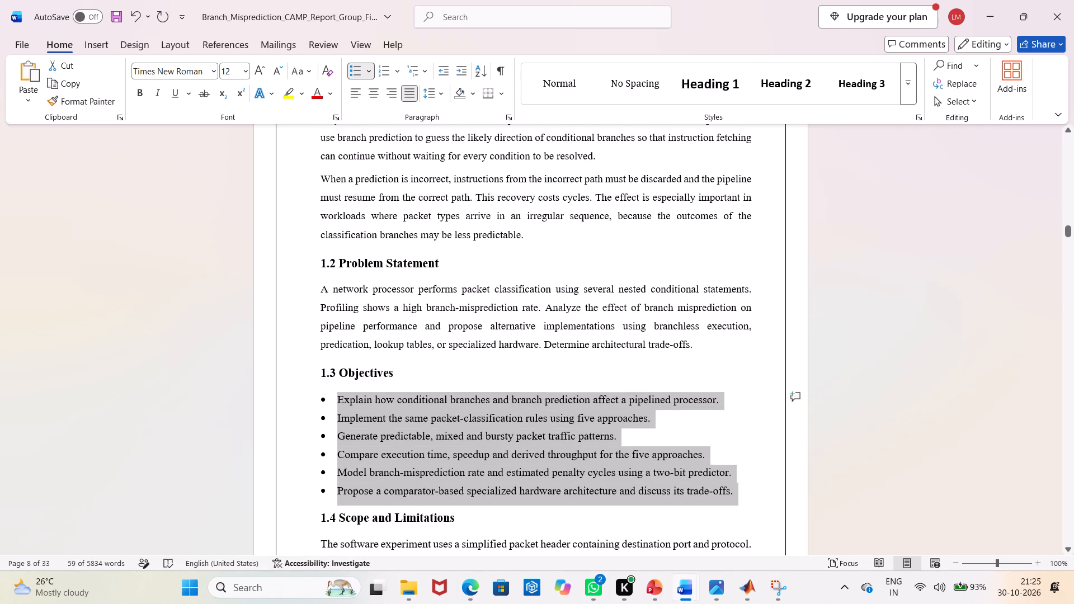
{"action": "left_click_drag", "start_coordinate": [703, 349], "coordinate": [302, 285]}
{"action": "left_click", "coordinate": [251, 64]}
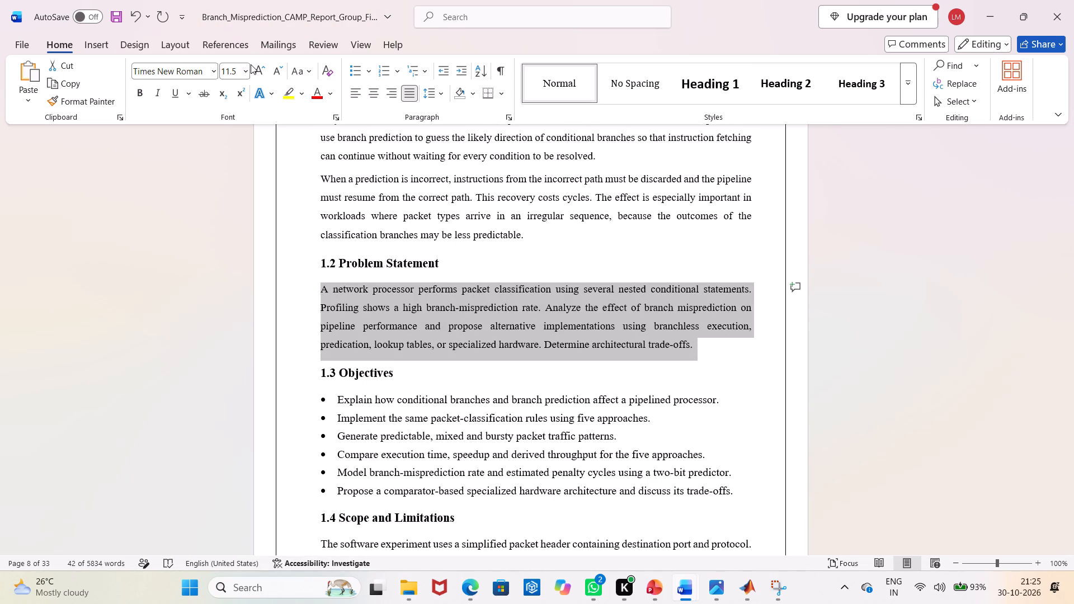
{"action": "left_click", "coordinate": [255, 69]}
Increase the font size of the three 1.1 Background body paragraphs to 12.
{"action": "scroll", "coordinate": [548, 318], "scroll_direction": "up", "scroll_amount": 4}
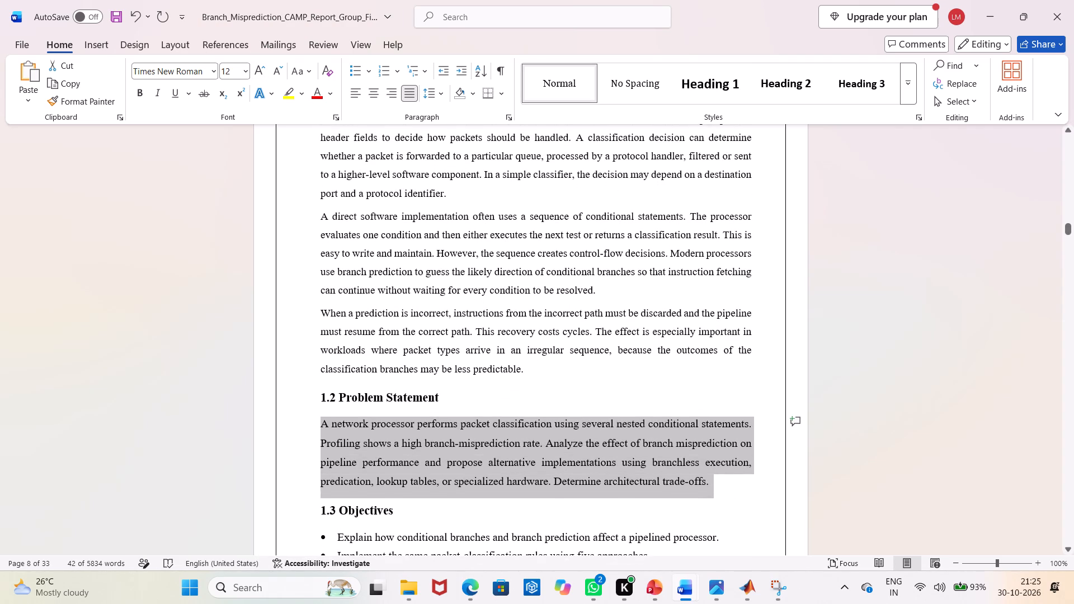
{"action": "scroll", "coordinate": [543, 370], "scroll_direction": "up", "scroll_amount": 3}
{"action": "left_click_drag", "start_coordinate": [538, 471], "coordinate": [324, 224]}
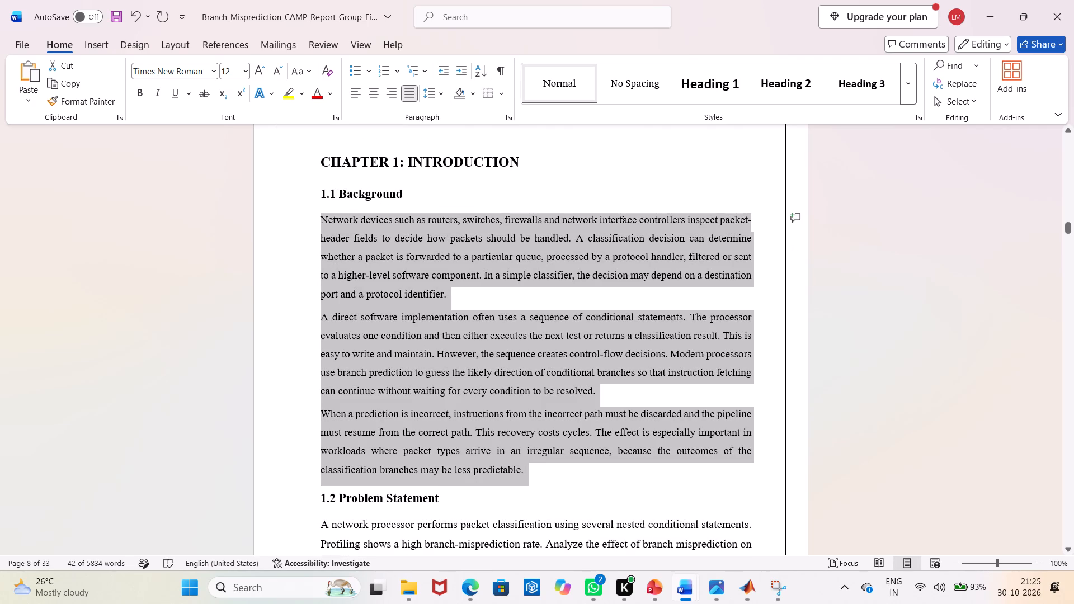
{"action": "left_click_drag", "start_coordinate": [324, 224], "coordinate": [324, 224]}
{"action": "left_click", "coordinate": [260, 67]}
Check the font size of the Abstract's body paragraphs and keywords.
{"action": "scroll", "coordinate": [329, 222], "scroll_direction": "up", "scroll_amount": 3}
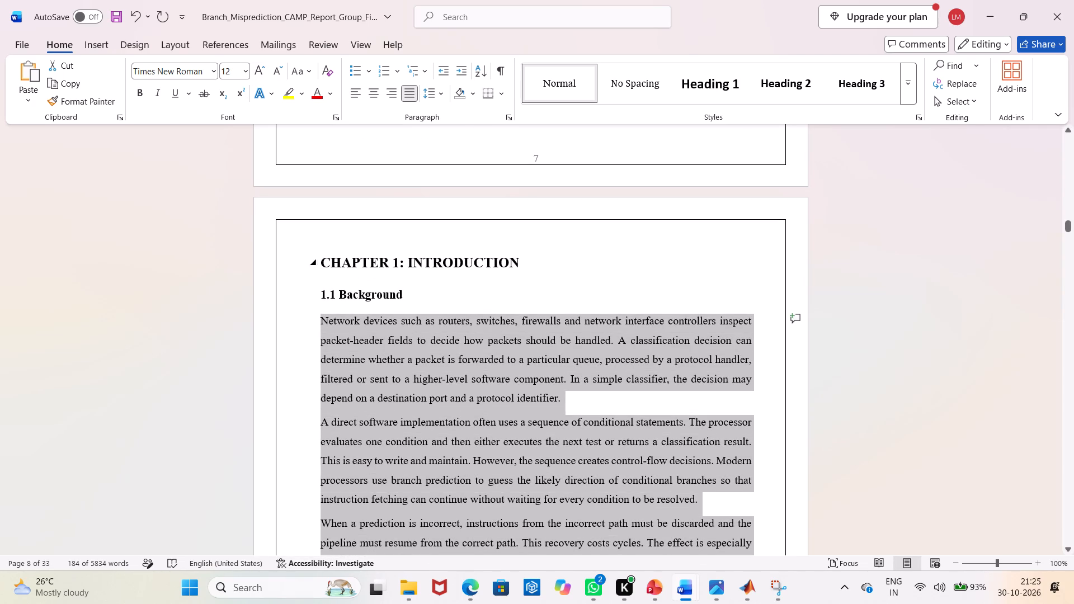
{"action": "scroll", "coordinate": [807, 379], "scroll_direction": "up", "scroll_amount": 10}
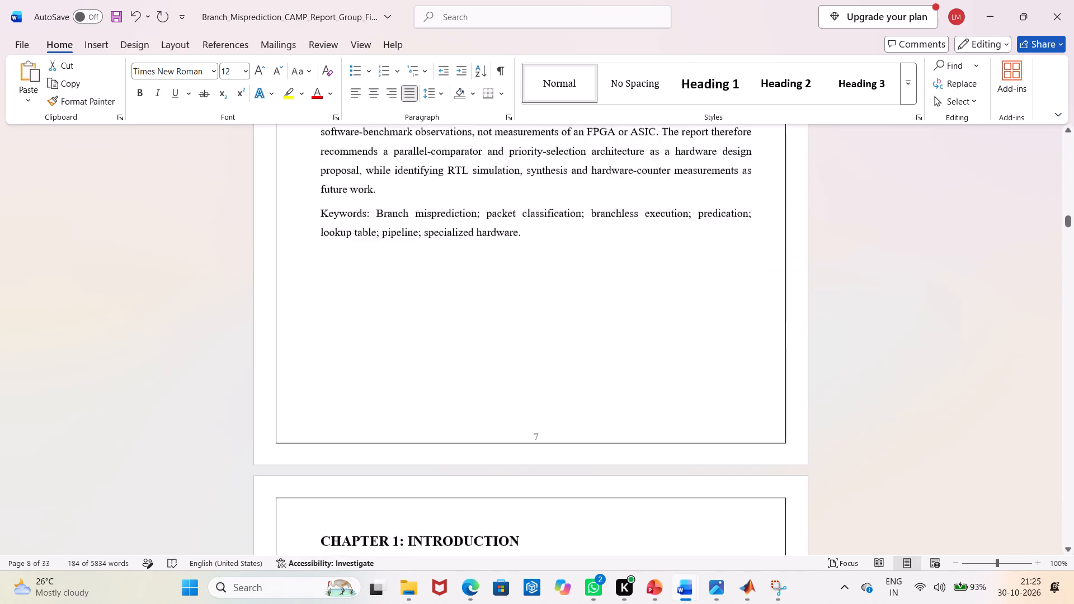
{"action": "scroll", "coordinate": [807, 379], "scroll_direction": "up", "scroll_amount": 12}
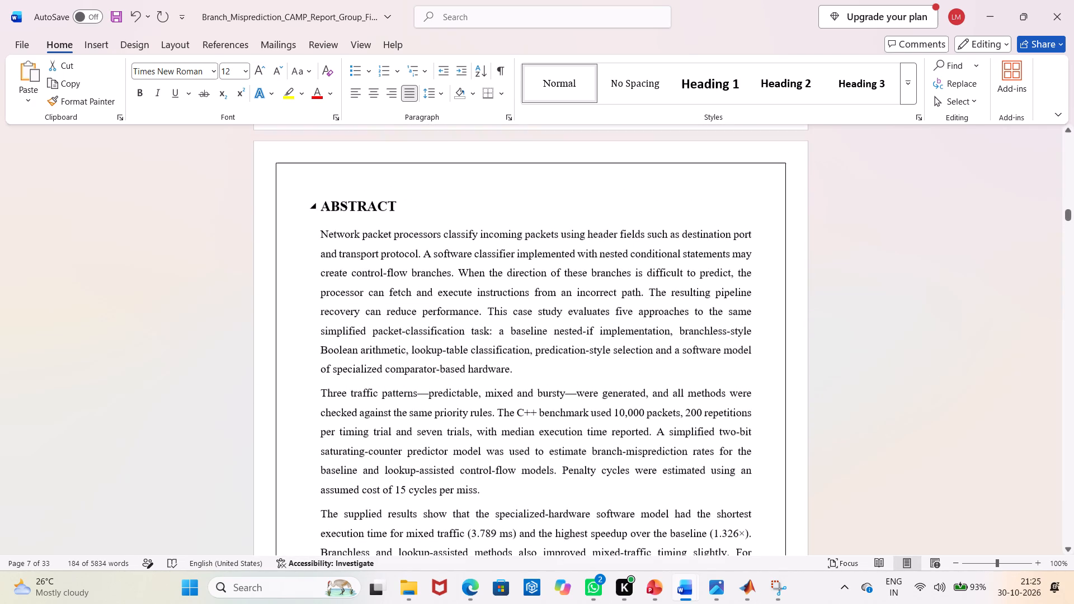
{"action": "left_click_drag", "start_coordinate": [317, 230], "coordinate": [466, 572]}
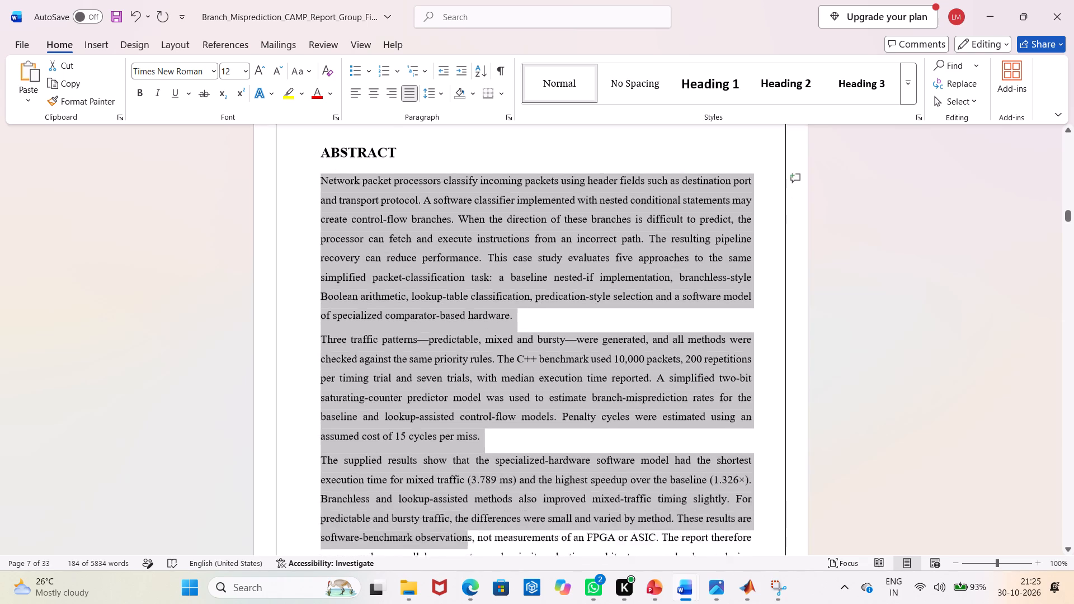
{"action": "left_click_drag", "start_coordinate": [466, 572], "coordinate": [521, 431]}
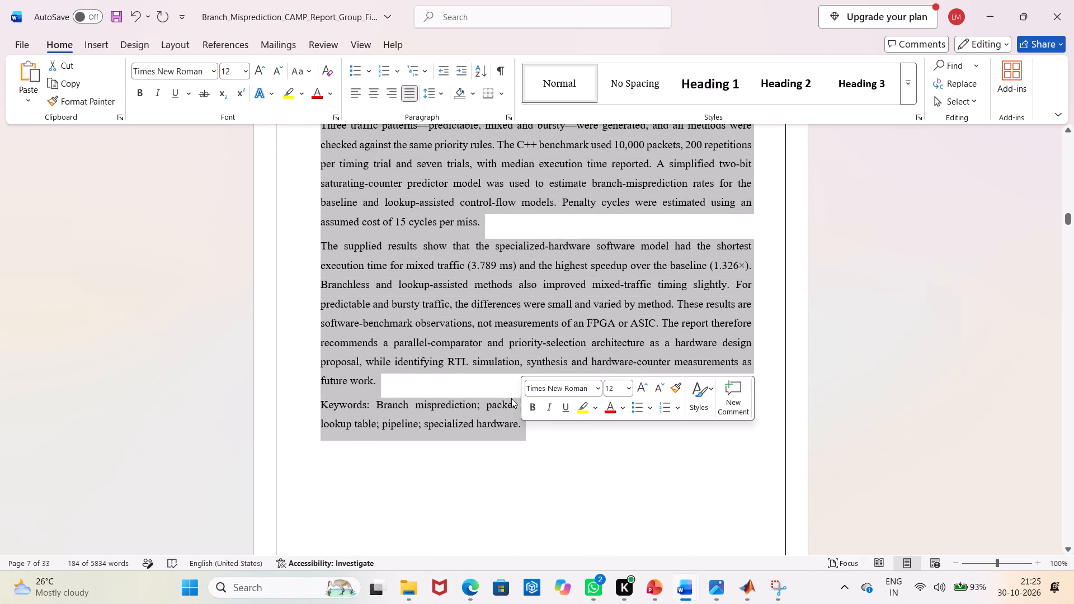
{"action": "middle_click", "coordinate": [934, 437]}
{"action": "left_click", "coordinate": [836, 441]}
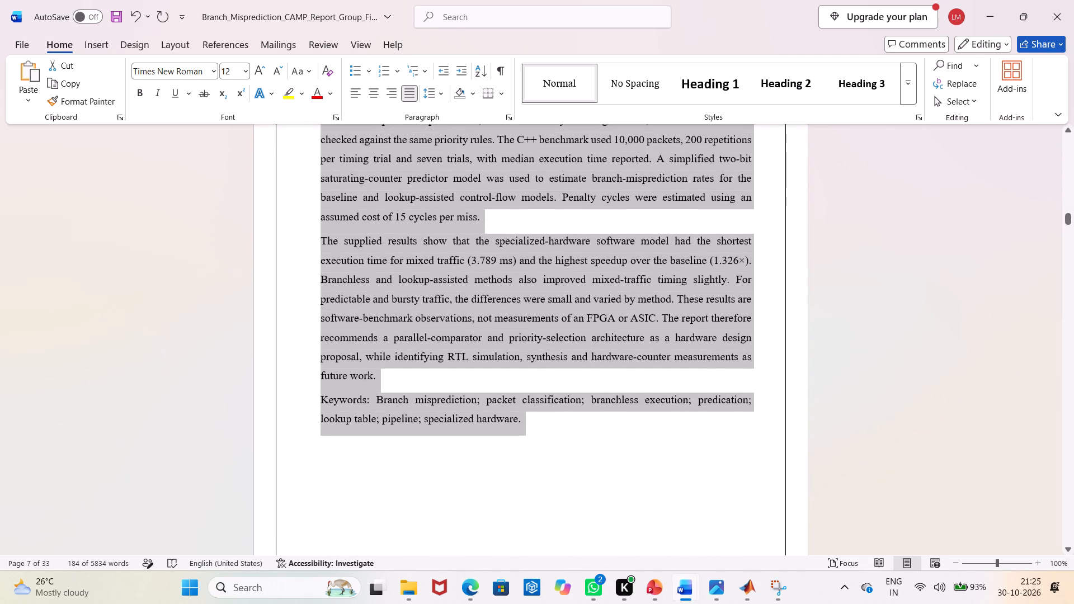
{"action": "scroll", "coordinate": [703, 432], "scroll_direction": "down", "scroll_amount": 4}
{"action": "scroll", "coordinate": [703, 432], "scroll_direction": "down", "scroll_amount": 20}
{"action": "scroll", "coordinate": [703, 432], "scroll_direction": "down", "scroll_amount": 13}
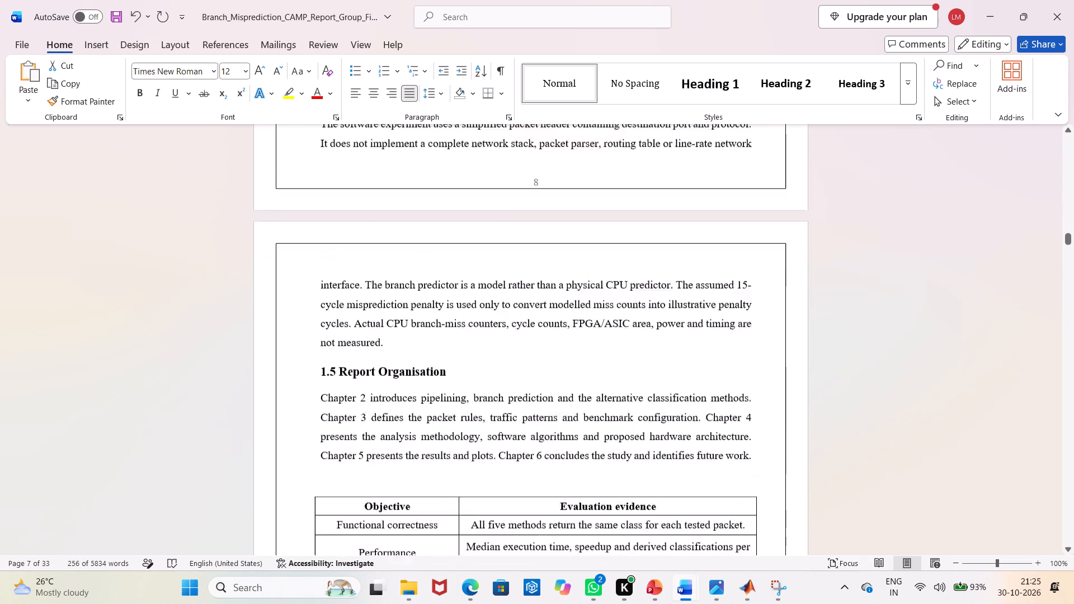
Add a blank paragraph after the closing text of 3.3 Classification Rules so that 3.4 Traffic Patterns starts on a new page.
{"action": "scroll", "coordinate": [694, 444], "scroll_direction": "down", "scroll_amount": 20}
{"action": "scroll", "coordinate": [694, 444], "scroll_direction": "down", "scroll_amount": 9}
{"action": "scroll", "coordinate": [690, 450], "scroll_direction": "down", "scroll_amount": 12}
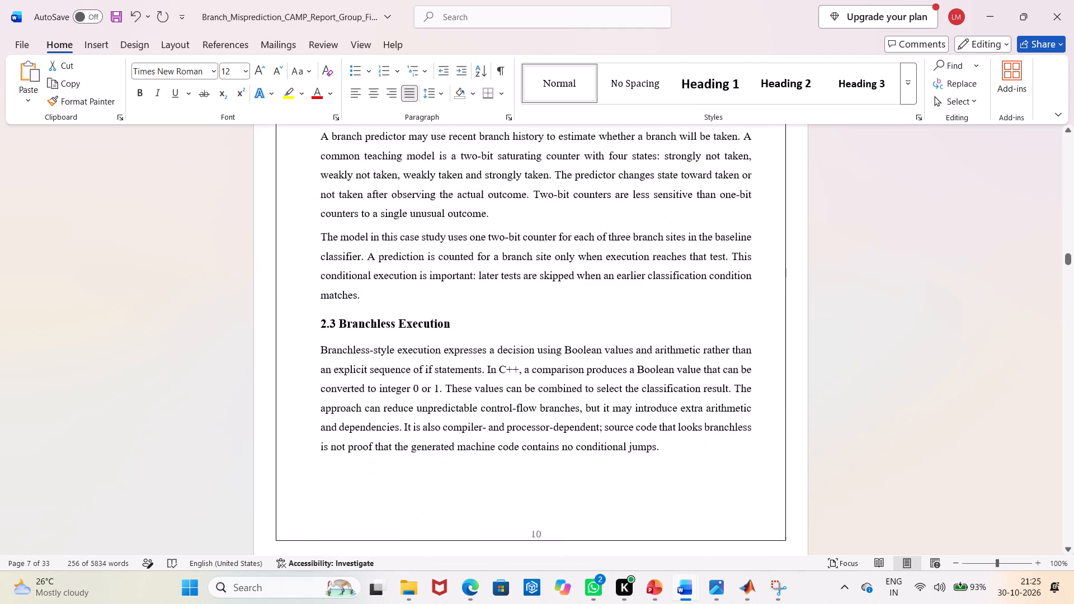
{"action": "scroll", "coordinate": [690, 450], "scroll_direction": "down", "scroll_amount": 12}
{"action": "scroll", "coordinate": [690, 450], "scroll_direction": "down", "scroll_amount": 12}
{"action": "scroll", "coordinate": [690, 450], "scroll_direction": "down", "scroll_amount": 10}
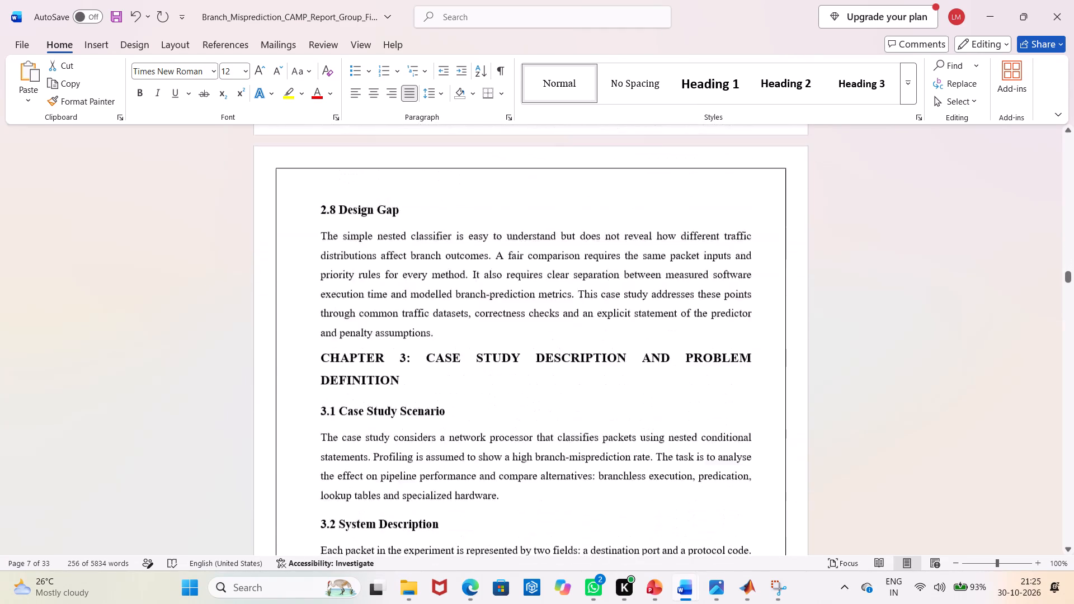
{"action": "scroll", "coordinate": [690, 450], "scroll_direction": "down", "scroll_amount": 19}
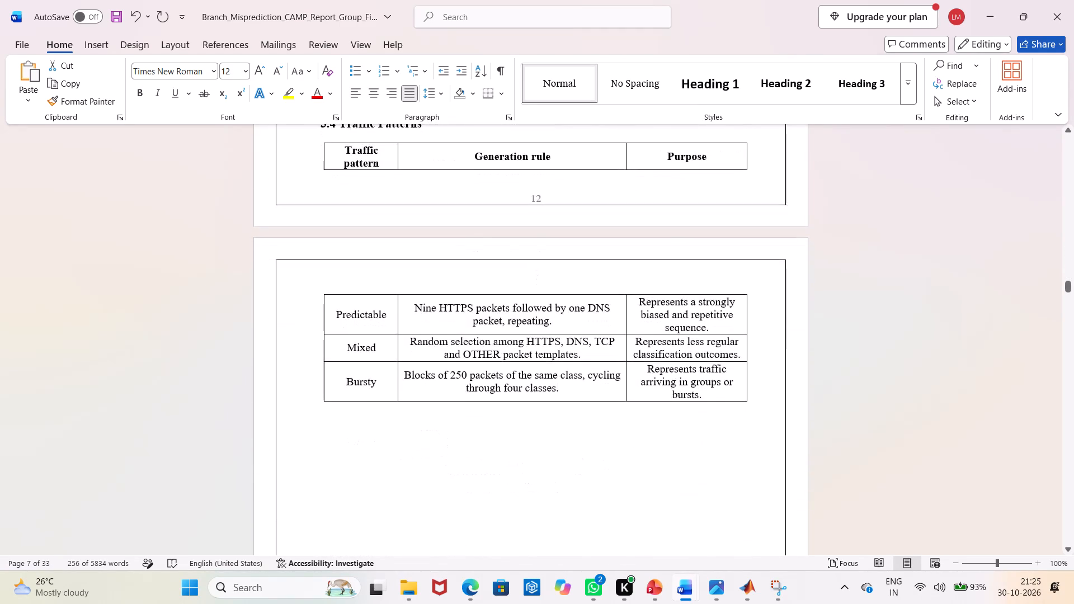
{"action": "scroll", "coordinate": [690, 450], "scroll_direction": "up", "scroll_amount": 6}
{"action": "left_click", "coordinate": [597, 299]}
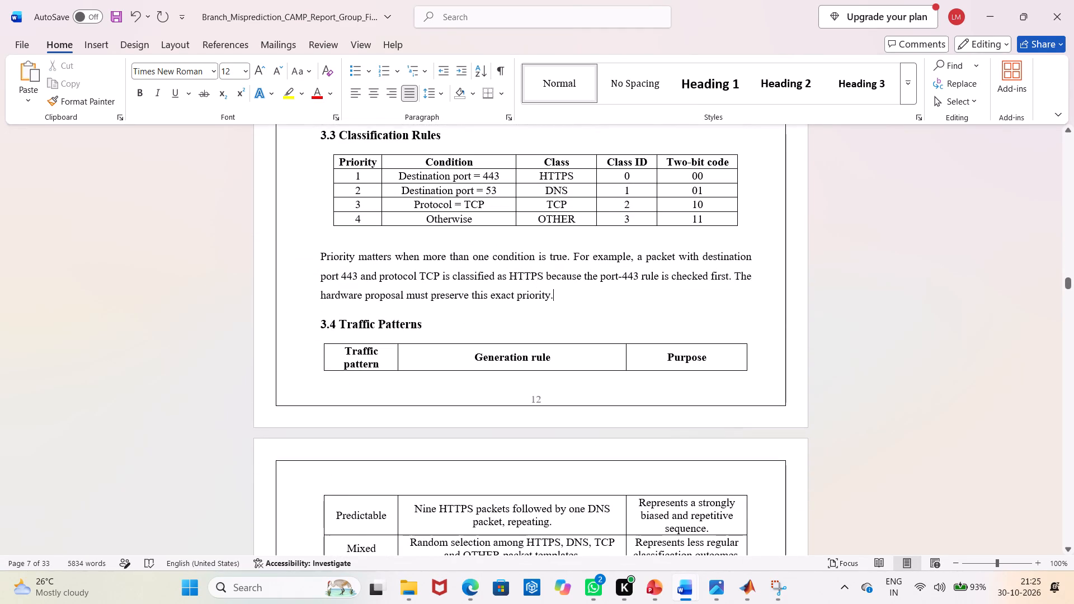
{"action": "key", "text": "Return"}
Remove the page break before 3.5 Benchmark Configuration, leaving one blank line between the 3.4 Traffic Patterns table and the heading.
{"action": "scroll", "coordinate": [565, 318], "scroll_direction": "down", "scroll_amount": 13}
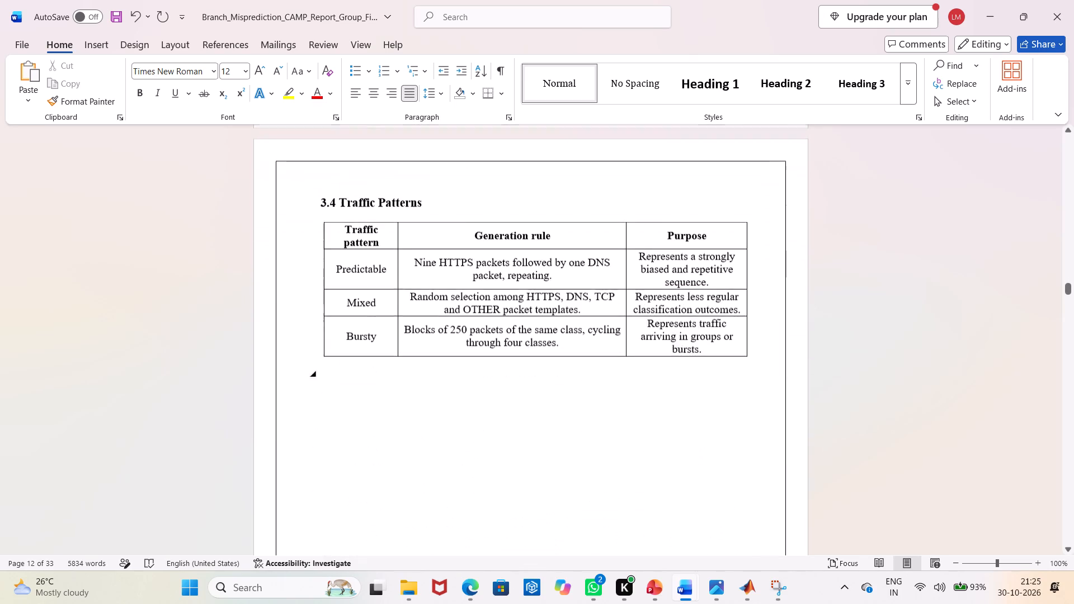
{"action": "scroll", "coordinate": [553, 338], "scroll_direction": "down", "scroll_amount": 15}
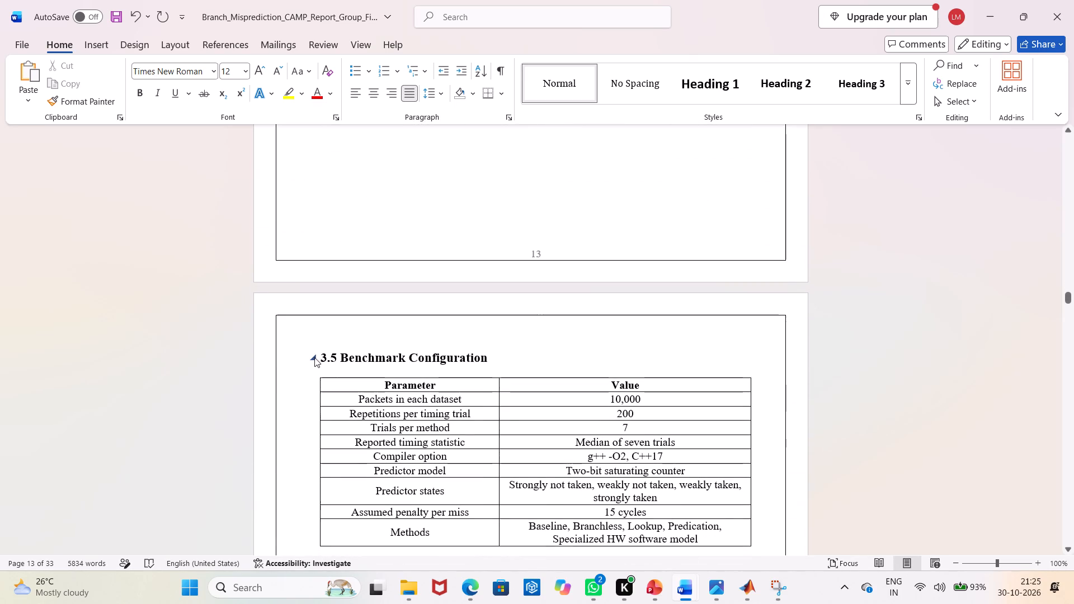
{"action": "left_click", "coordinate": [304, 346]}
{"action": "left_click", "coordinate": [315, 352]}
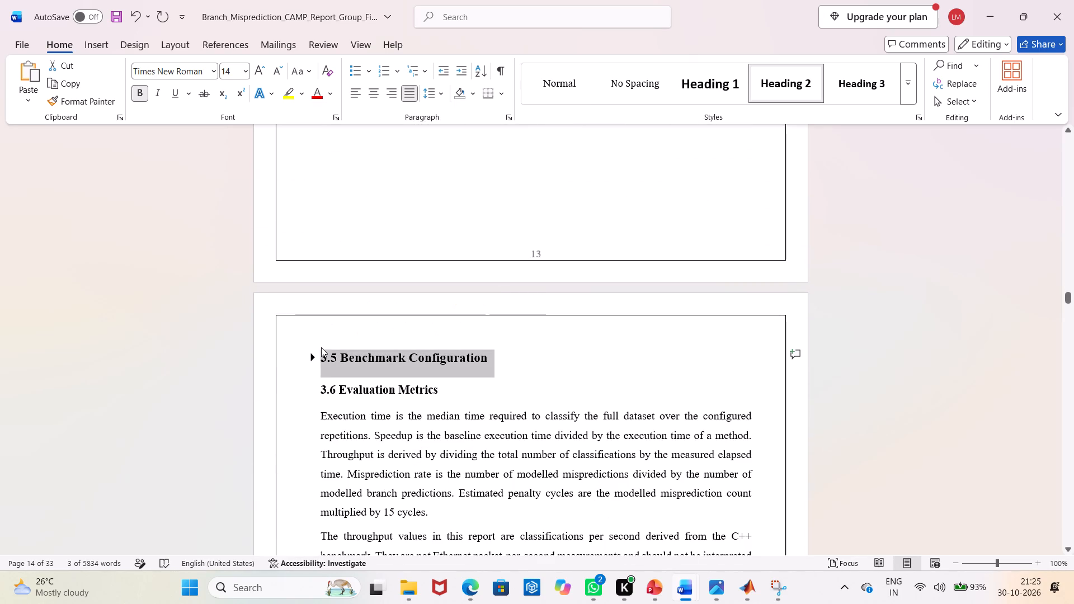
{"action": "left_click", "coordinate": [321, 341]}
{"action": "left_click", "coordinate": [314, 359]}
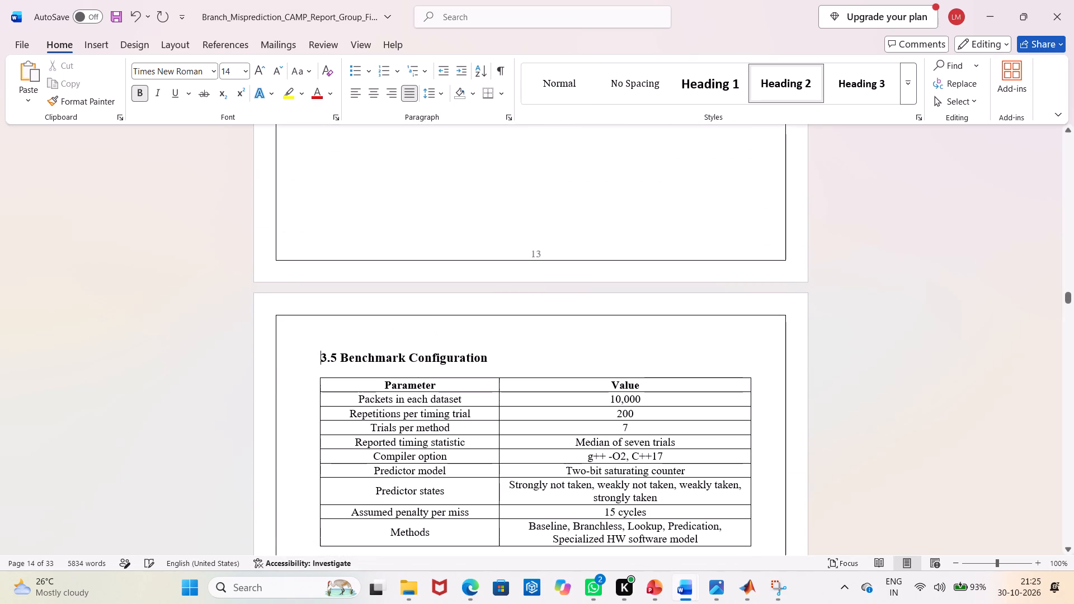
{"action": "key", "text": "BackSpace"}
{"action": "key", "text": "BackSpace"}
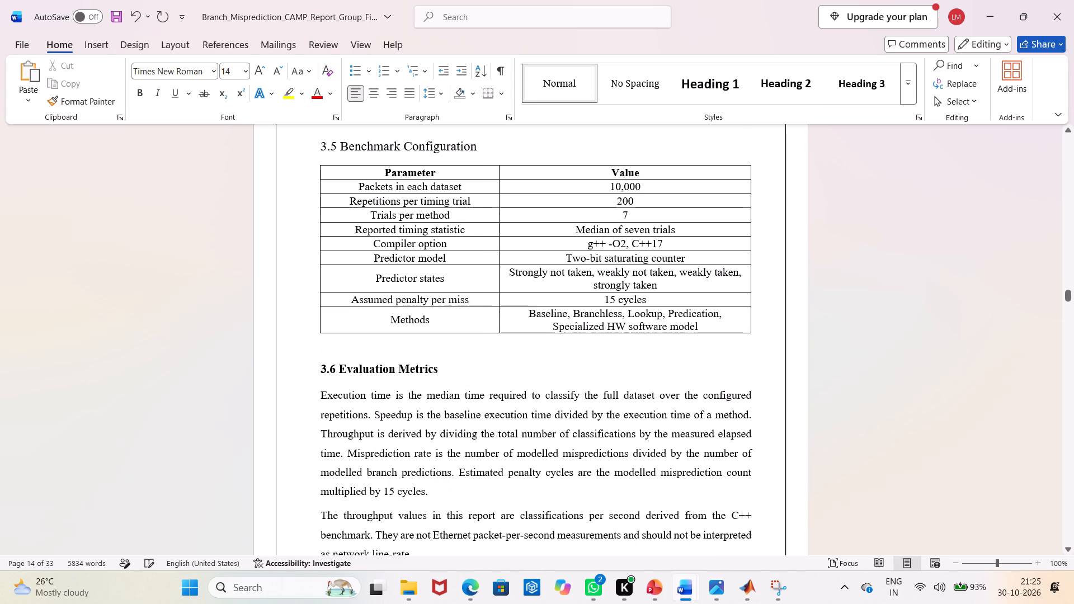
{"action": "scroll", "coordinate": [318, 346], "scroll_direction": "up", "scroll_amount": 4}
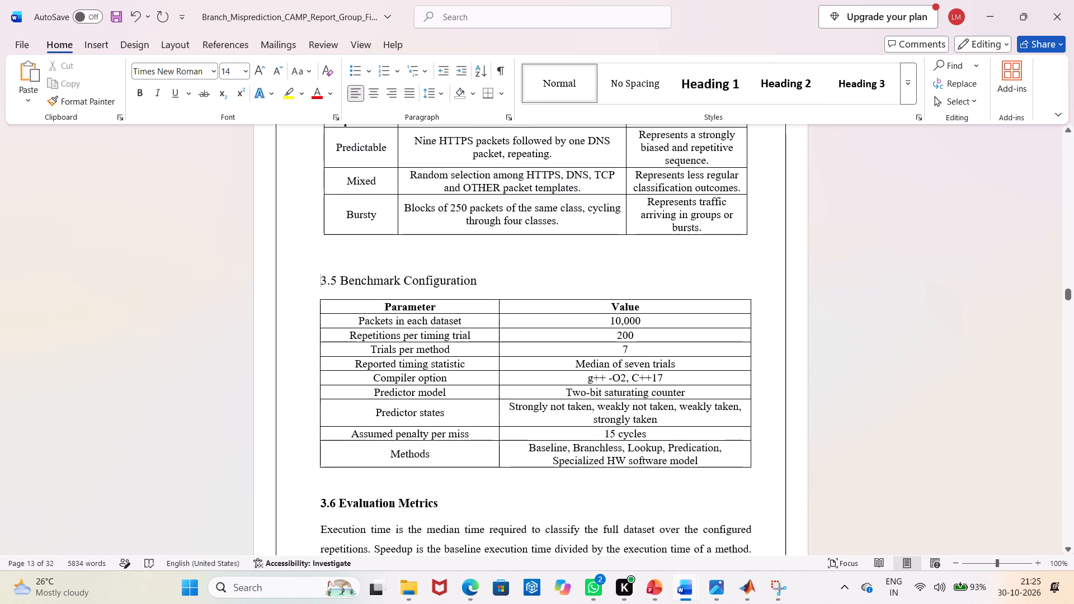
{"action": "key", "text": "BackSpace"}
{"action": "key", "text": "Return"}
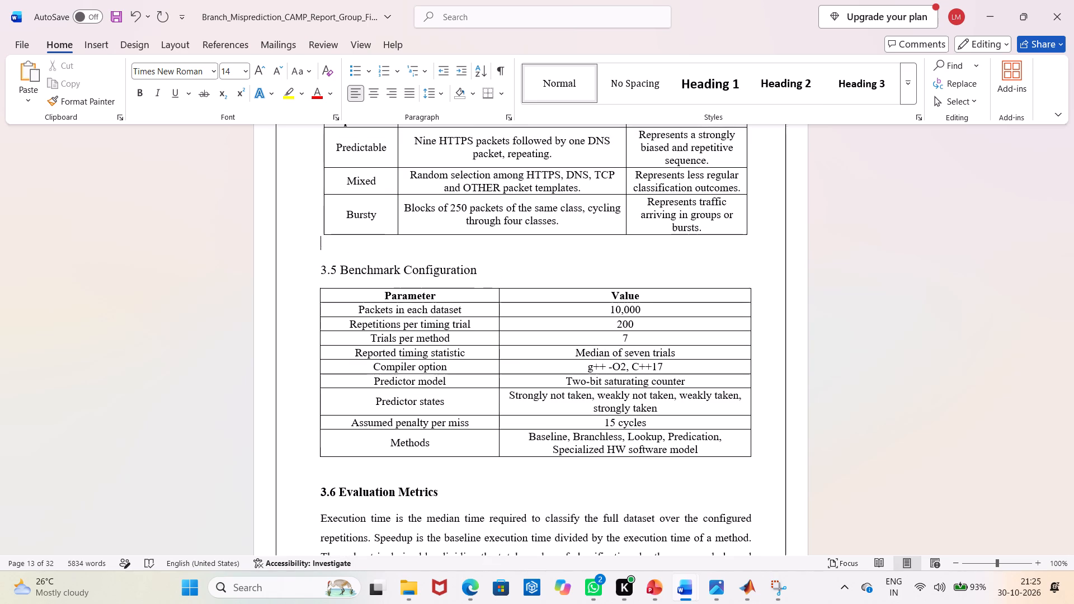
Make the 3.5 Benchmark Configuration heading bold.
{"action": "left_click_drag", "start_coordinate": [477, 265], "coordinate": [362, 263]}
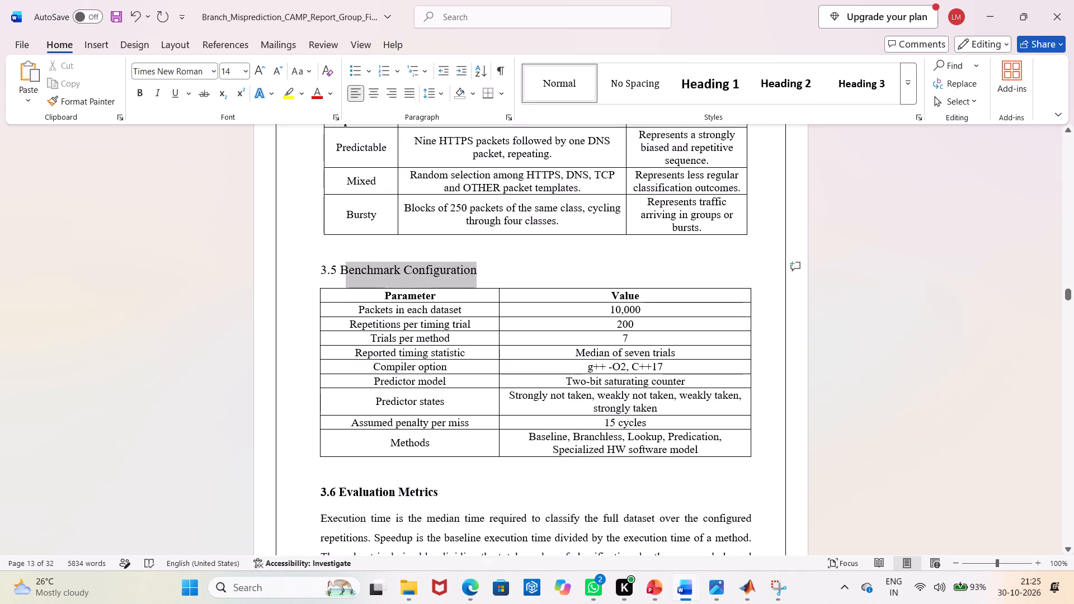
{"action": "left_click_drag", "start_coordinate": [362, 263], "coordinate": [317, 263]}
{"action": "left_click", "coordinate": [328, 242]}
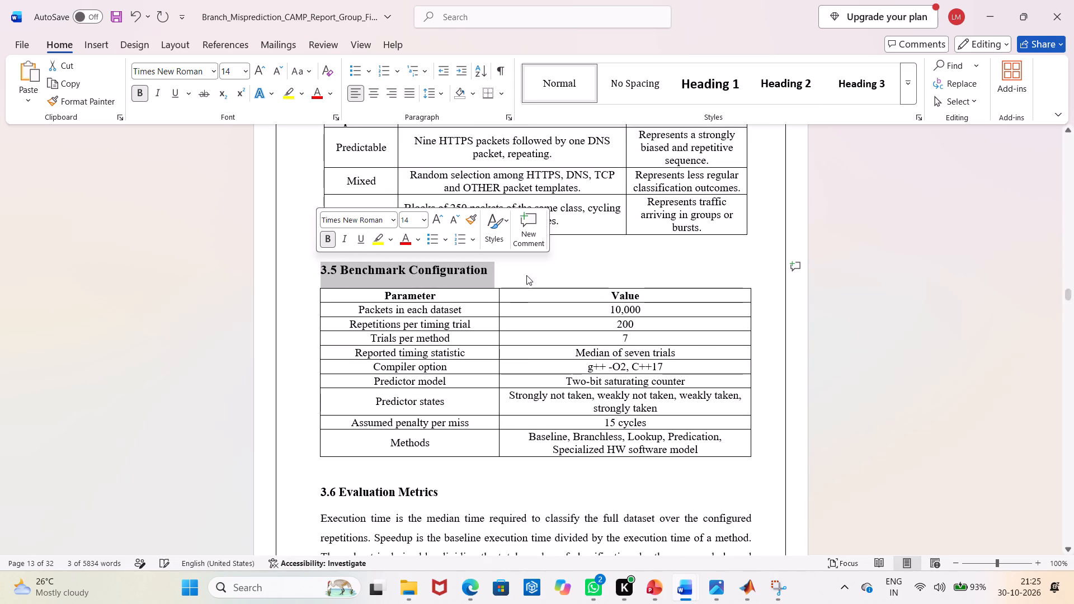
{"action": "left_click", "coordinate": [877, 322]}
Left-align all cells below the header row in both columns of the 3.5 Benchmark Configuration table.
{"action": "scroll", "coordinate": [536, 352], "scroll_direction": "down", "scroll_amount": 9}
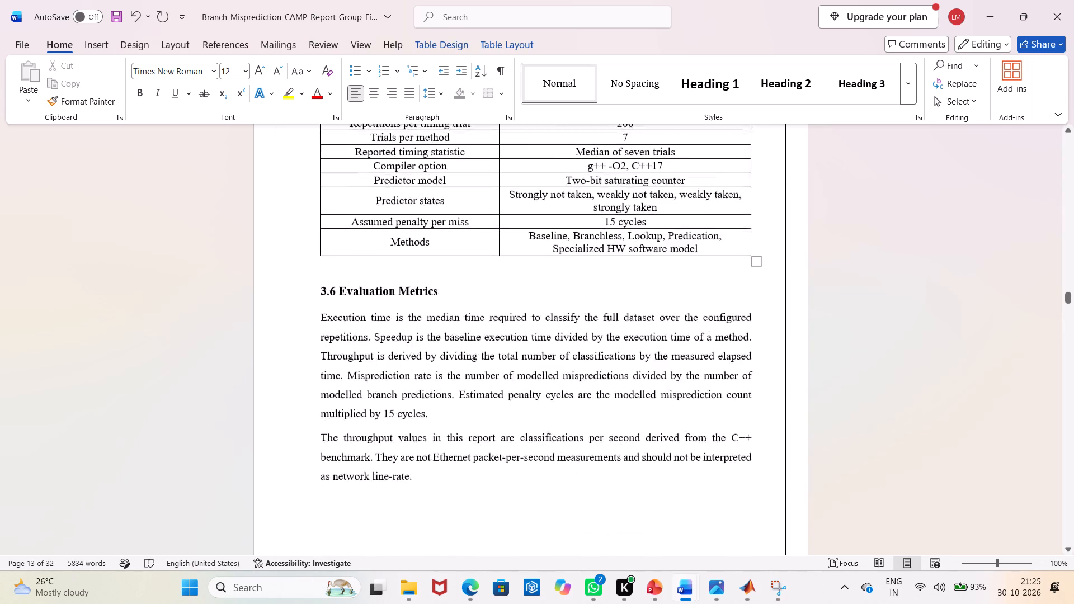
{"action": "scroll", "coordinate": [536, 352], "scroll_direction": "down", "scroll_amount": 7}
{"action": "scroll", "coordinate": [535, 352], "scroll_direction": "up", "scroll_amount": 10}
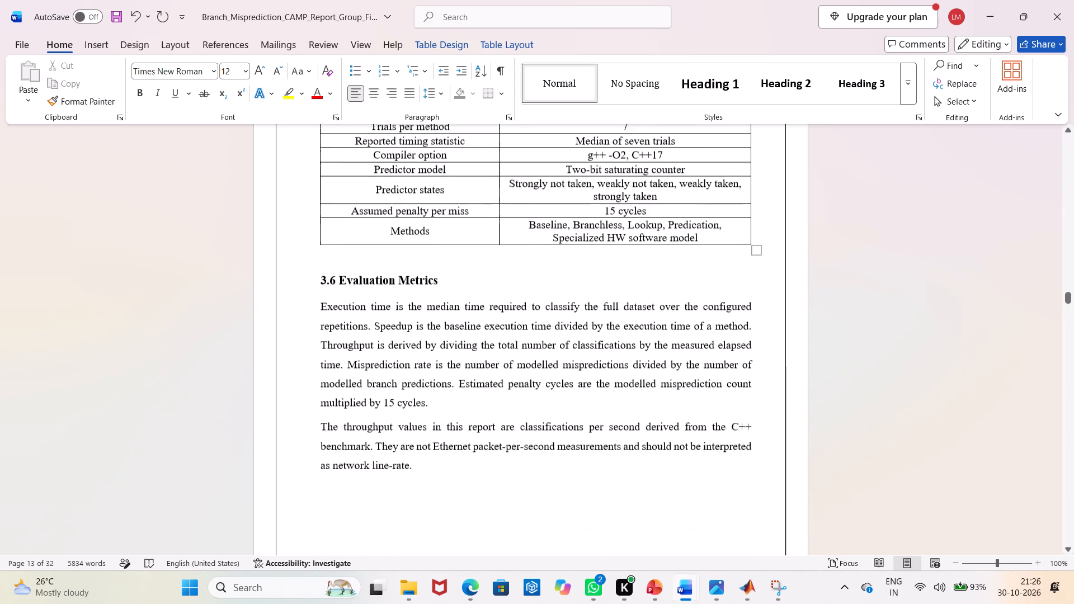
{"action": "scroll", "coordinate": [483, 414], "scroll_direction": "up", "scroll_amount": 5}
{"action": "scroll", "coordinate": [510, 550], "scroll_direction": "down", "scroll_amount": 5}
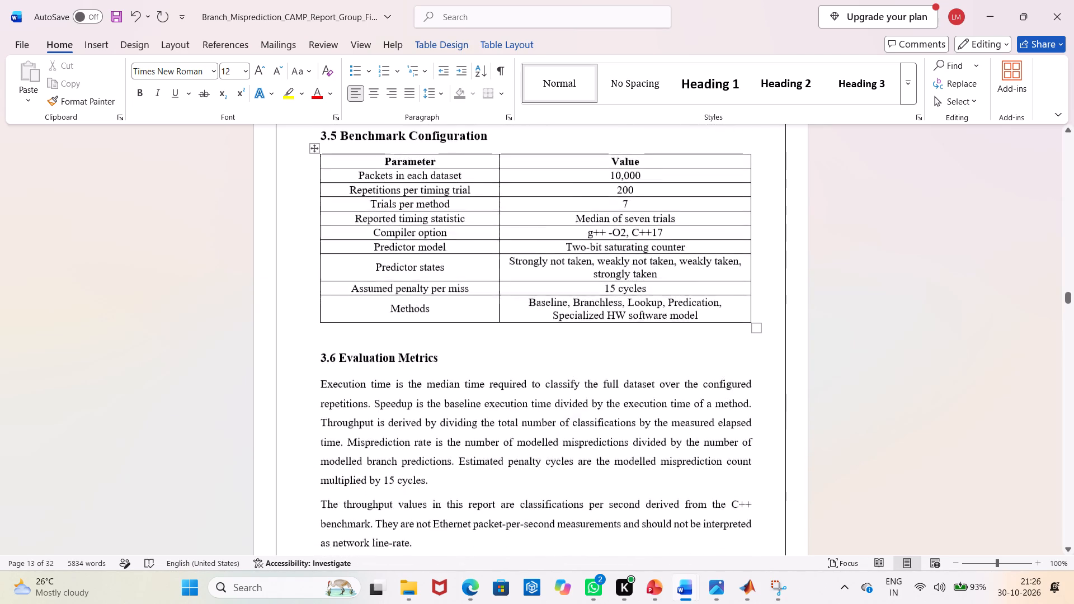
{"action": "scroll", "coordinate": [427, 466], "scroll_direction": "up", "scroll_amount": 4}
{"action": "scroll", "coordinate": [427, 466], "scroll_direction": "down", "scroll_amount": 3}
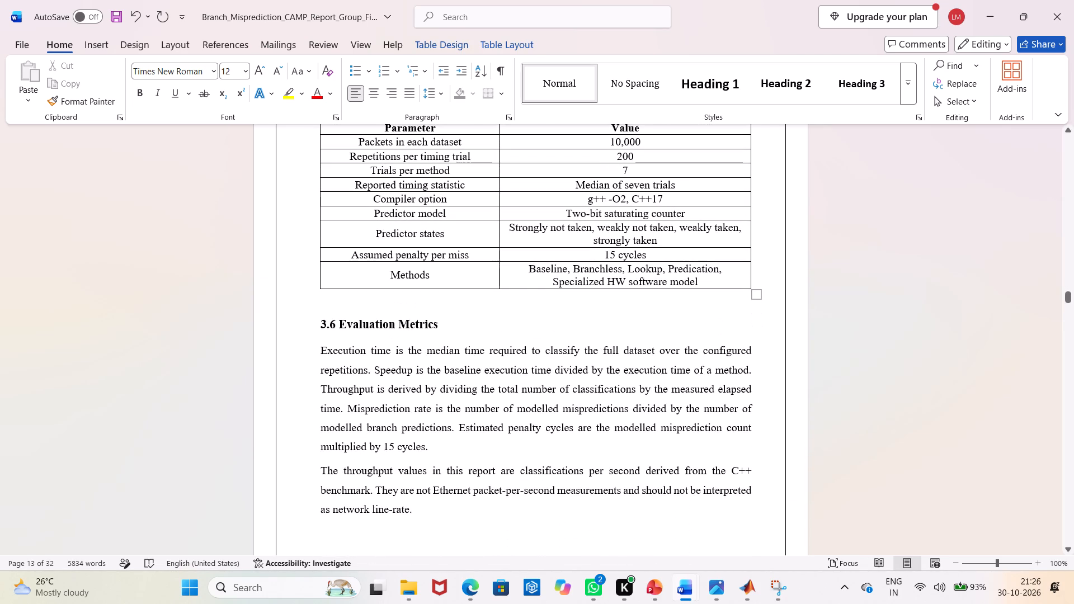
{"action": "scroll", "coordinate": [463, 464], "scroll_direction": "up", "scroll_amount": 3}
{"action": "left_click_drag", "start_coordinate": [455, 384], "coordinate": [343, 258]}
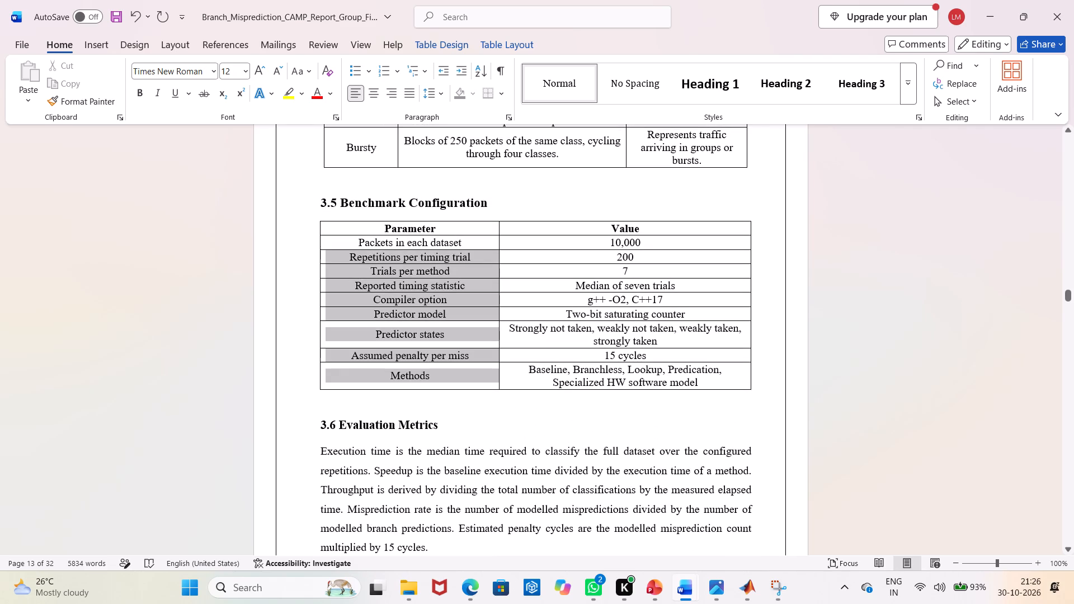
{"action": "left_click_drag", "start_coordinate": [343, 258], "coordinate": [343, 242]}
{"action": "left_click", "coordinate": [358, 86]}
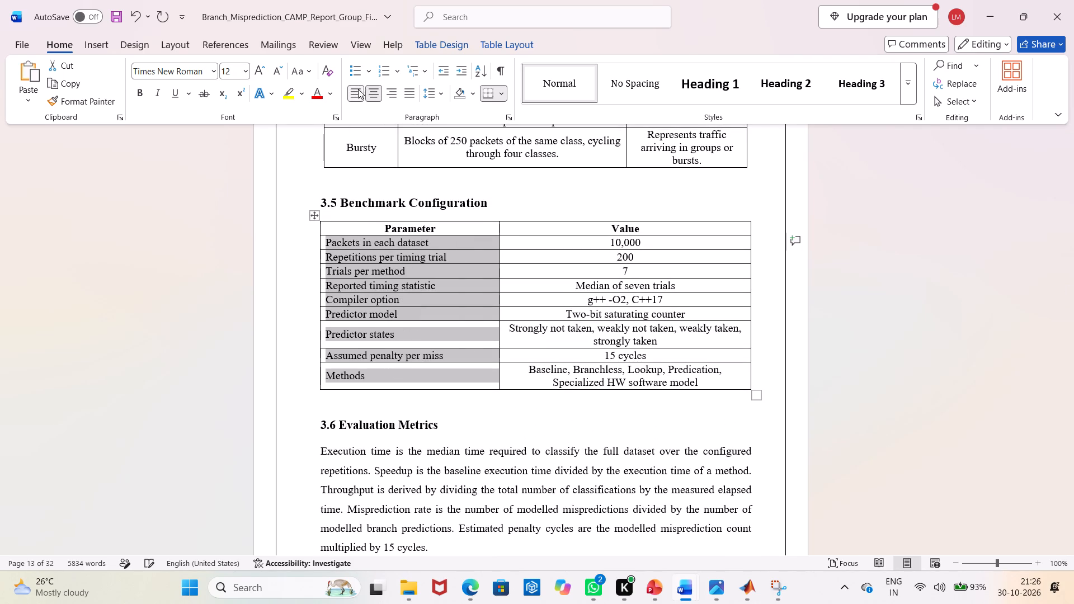
{"action": "left_click_drag", "start_coordinate": [725, 382], "coordinate": [568, 246]}
{"action": "left_click", "coordinate": [353, 90]}
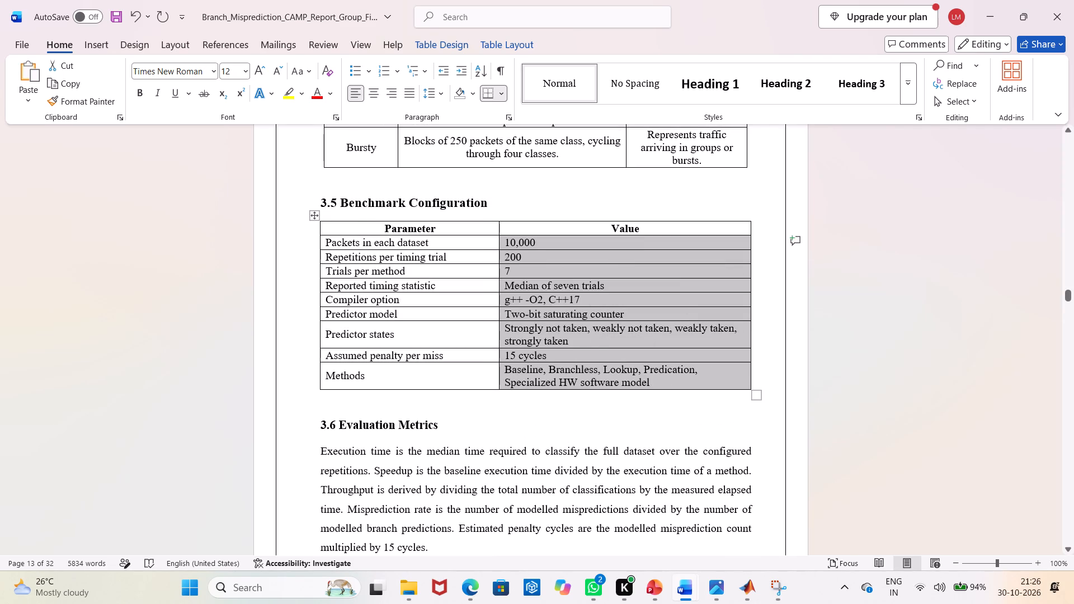
{"action": "left_click", "coordinate": [918, 343]}
Increase the font size of the seven numbered items under 4.1 Methodology to 12.
{"action": "scroll", "coordinate": [817, 384], "scroll_direction": "down", "scroll_amount": 10}
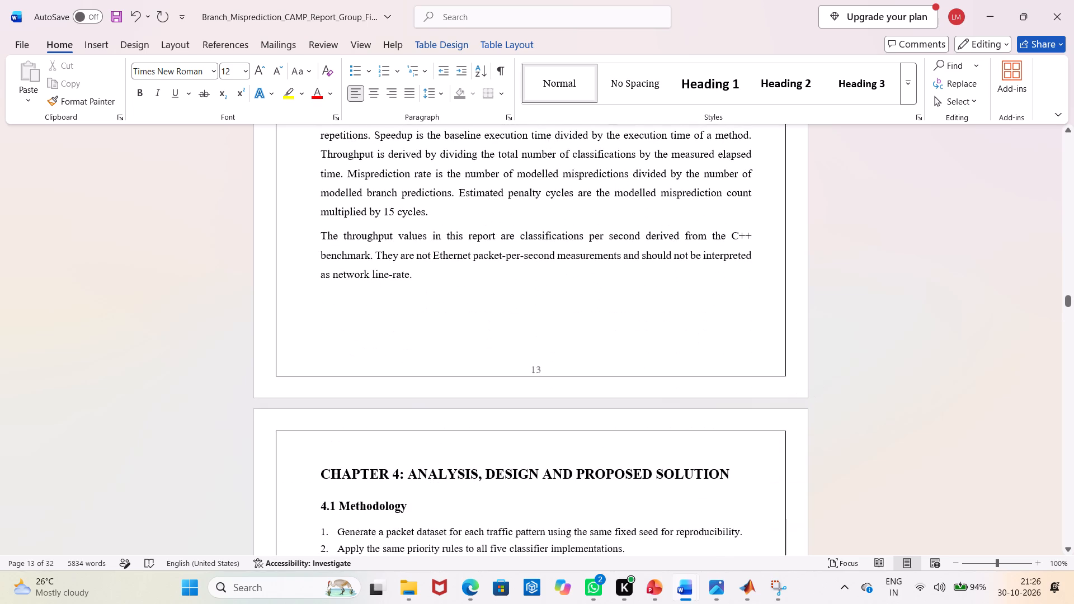
{"action": "scroll", "coordinate": [492, 416], "scroll_direction": "down", "scroll_amount": 11}
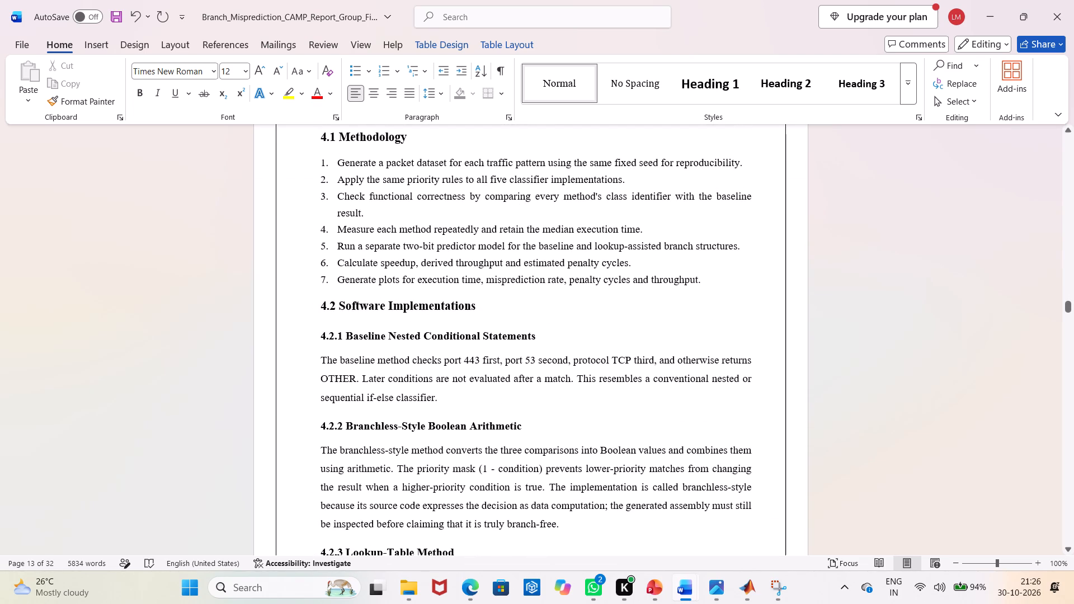
{"action": "left_click_drag", "start_coordinate": [706, 279], "coordinate": [288, 162]}
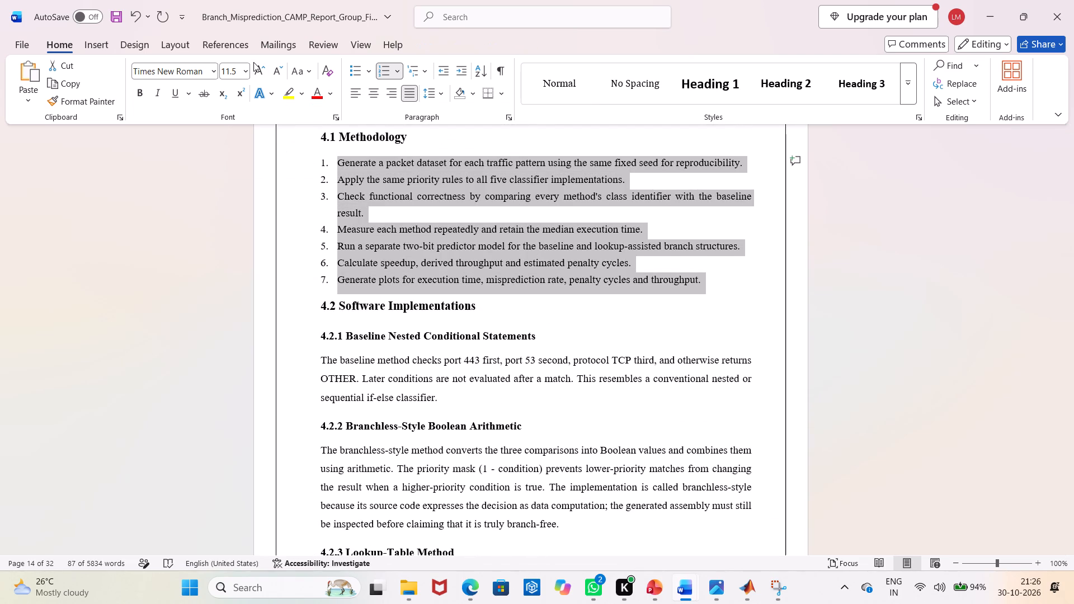
{"action": "left_click", "coordinate": [256, 65]}
{"action": "left_click", "coordinate": [927, 338]}
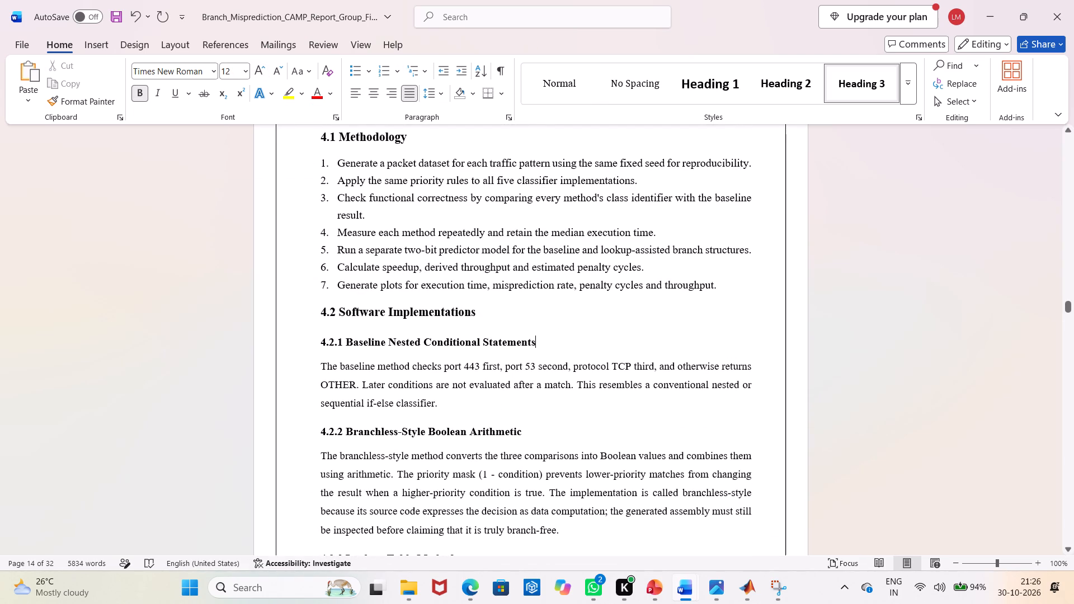
Increase the font size of the 4.2.1 Baseline Nested Conditional Statements body paragraph to 12.
{"action": "left_click_drag", "start_coordinate": [455, 409], "coordinate": [323, 360]}
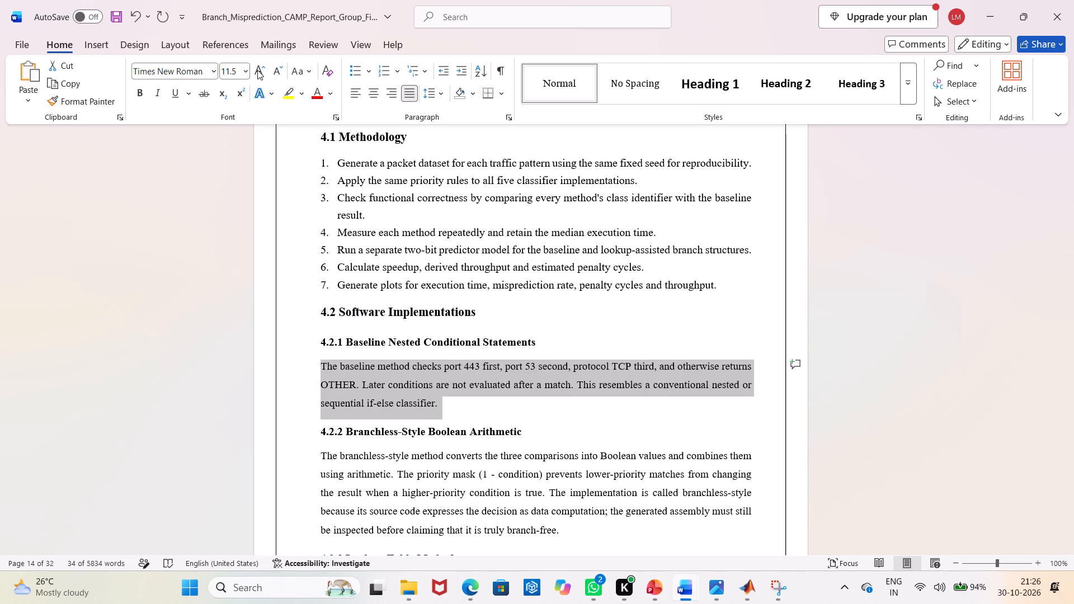
{"action": "left_click", "coordinate": [257, 70]}
Increase the font size of the 4.2.1 Baseline Nested Conditional Statements, 4.2 Software Implementations and 4.1 Methodology headings to 14.
{"action": "left_click_drag", "start_coordinate": [543, 346], "coordinate": [337, 341]}
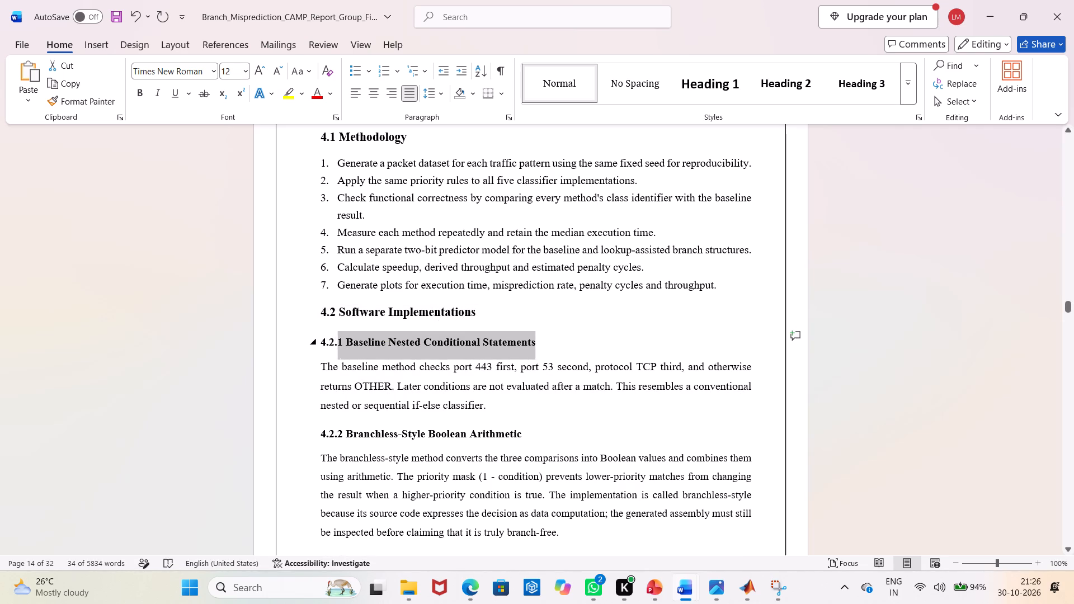
{"action": "left_click_drag", "start_coordinate": [337, 341], "coordinate": [322, 338]}
{"action": "left_click", "coordinate": [255, 72]}
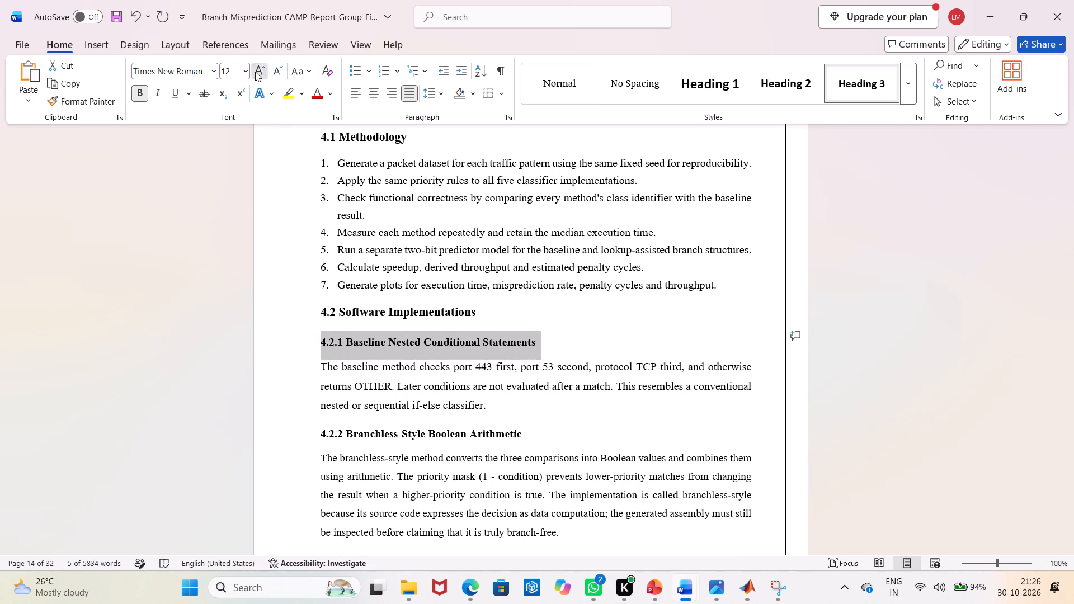
{"action": "left_click_drag", "start_coordinate": [482, 311], "coordinate": [324, 302]}
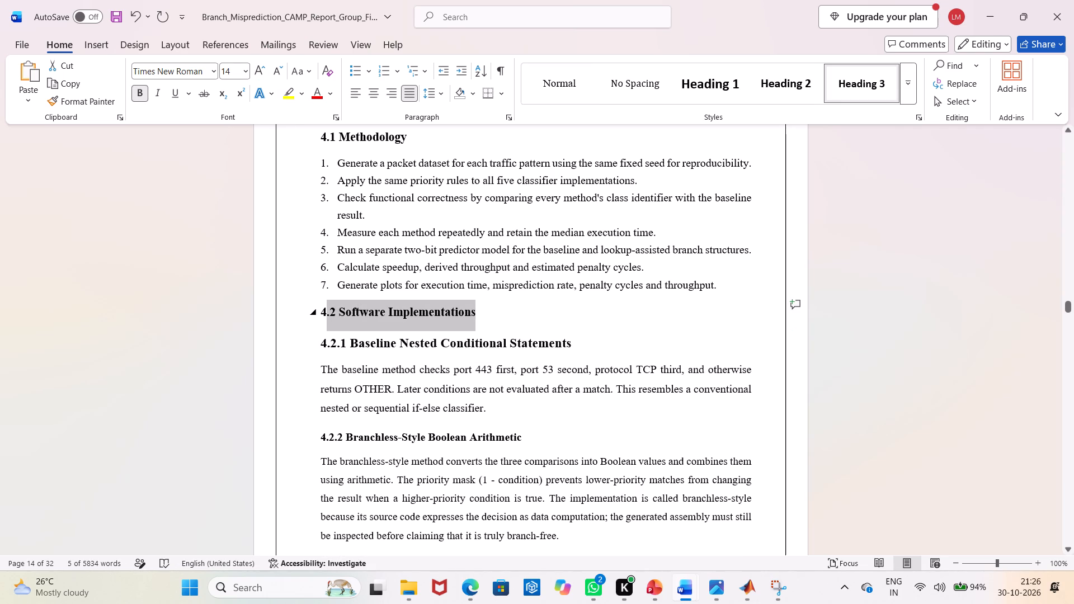
{"action": "left_click_drag", "start_coordinate": [324, 302], "coordinate": [318, 302]}
{"action": "left_click", "coordinate": [261, 69]}
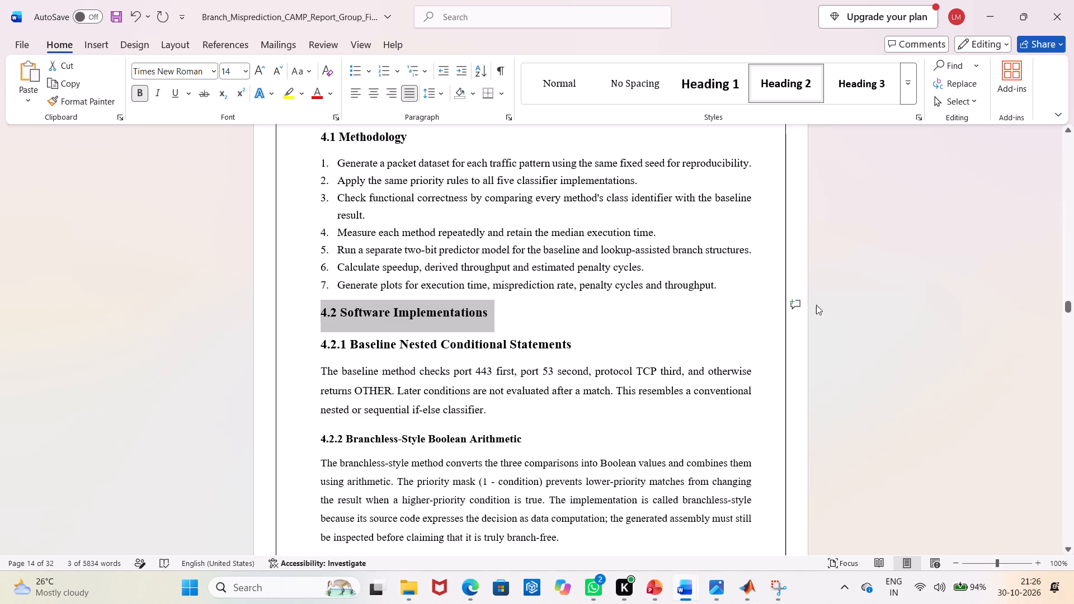
{"action": "left_click", "coordinate": [993, 315]}
{"action": "scroll", "coordinate": [493, 328], "scroll_direction": "up", "scroll_amount": 4}
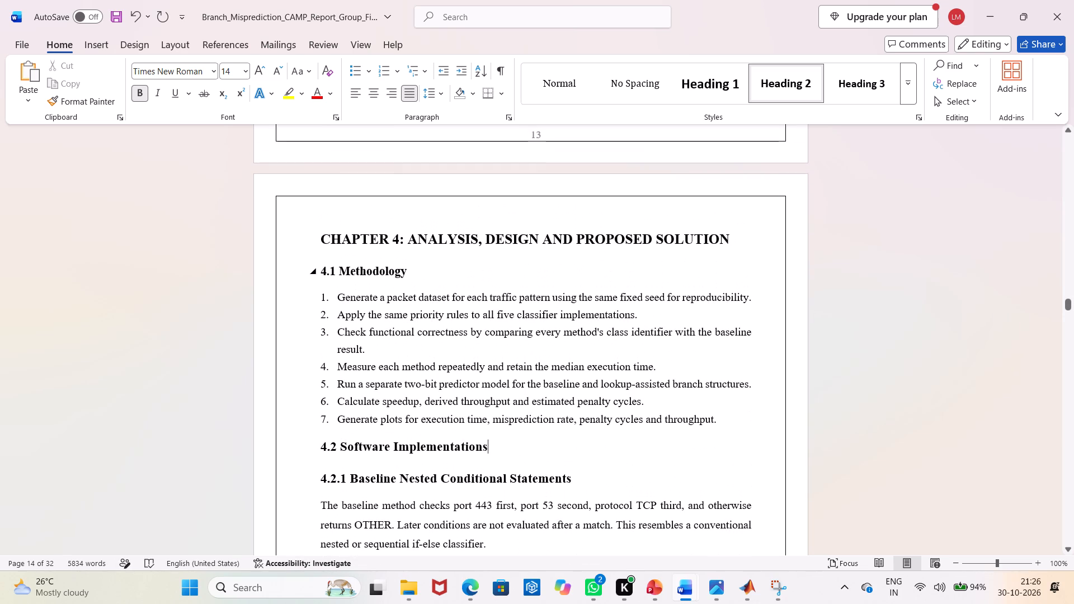
{"action": "left_click_drag", "start_coordinate": [420, 268], "coordinate": [314, 270]}
{"action": "left_click", "coordinate": [257, 77]}
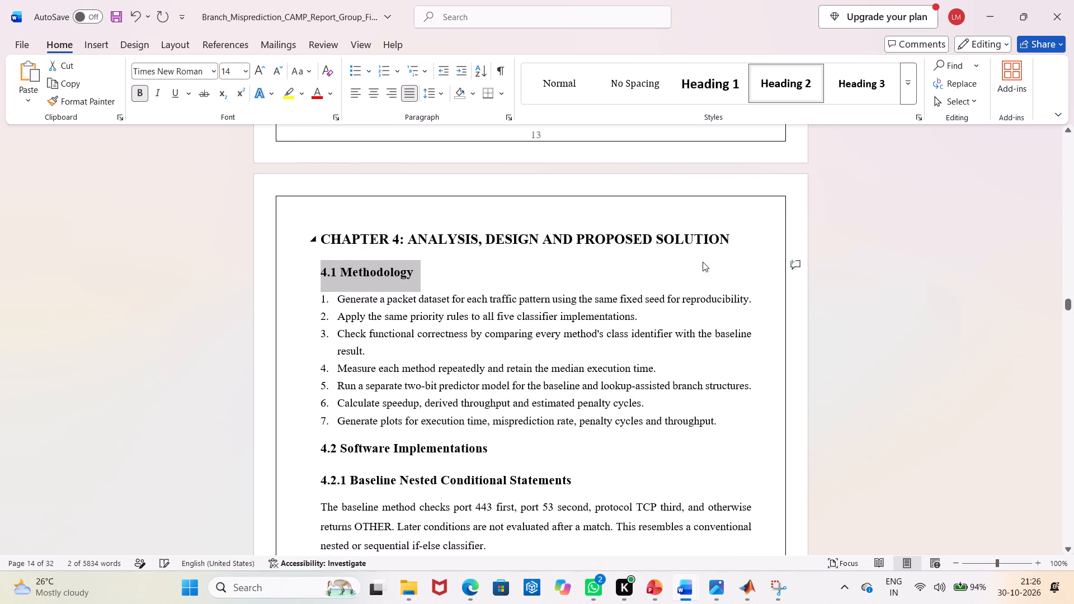
Increase the font size of the 4.2.3 Lookup-Table Method heading to 14.
{"action": "scroll", "coordinate": [736, 282], "scroll_direction": "down", "scroll_amount": 9}
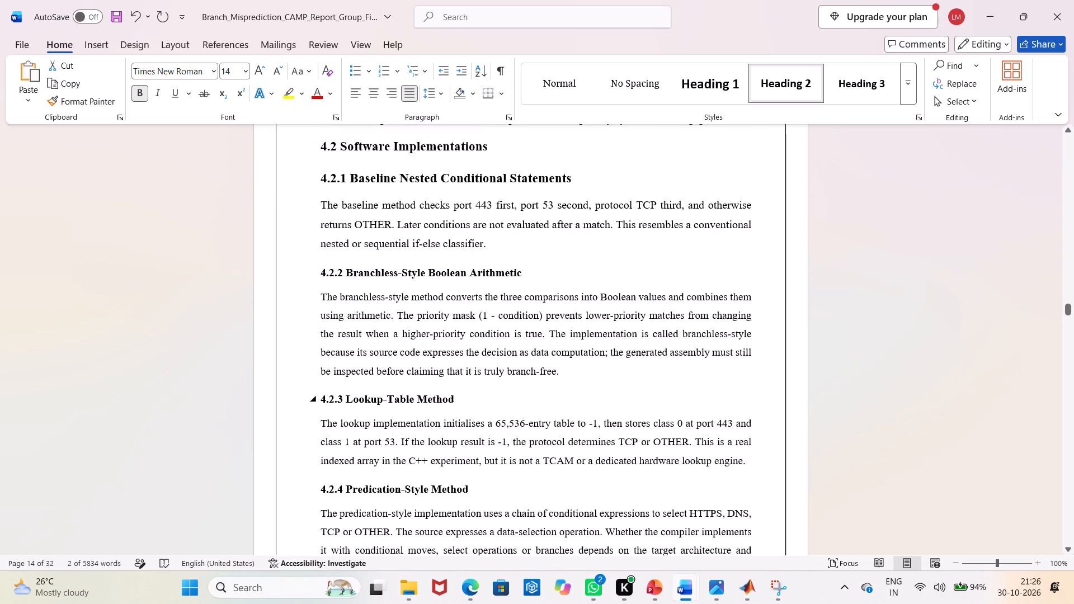
{"action": "left_click_drag", "start_coordinate": [477, 391], "coordinate": [233, 391]}
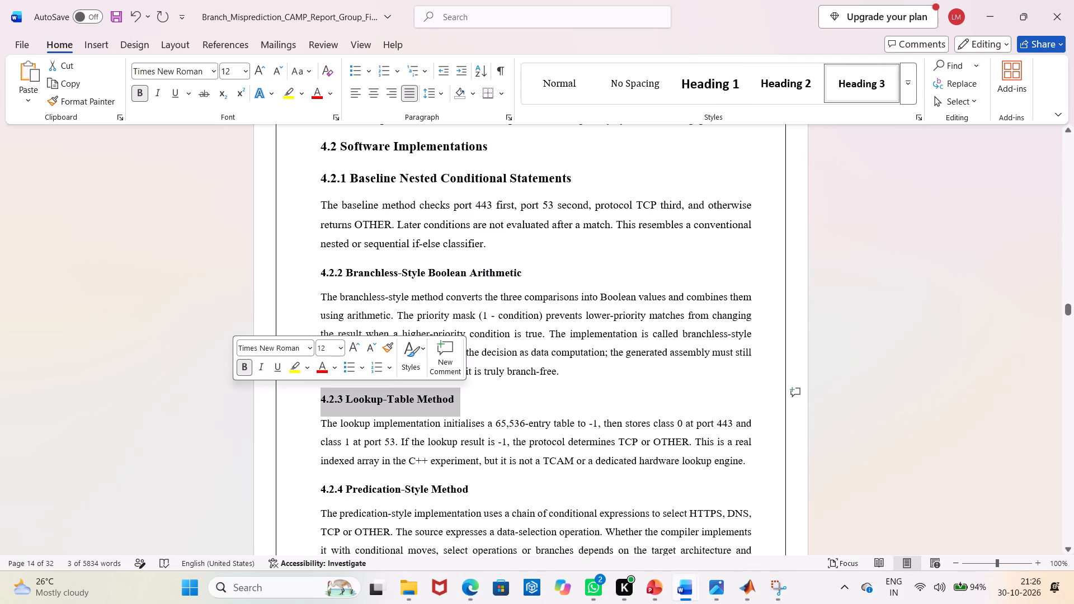
{"action": "left_click", "coordinate": [258, 70]}
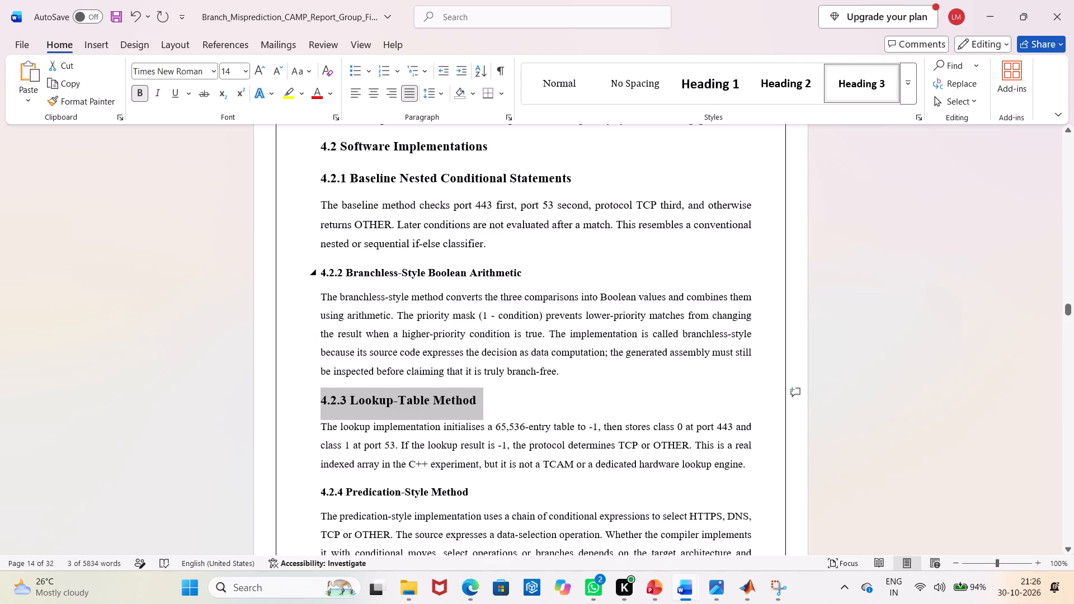
Increase the font size of the 4.2.2 Branchless-Style Boolean Arithmetic and 4.2.4 Predication-Style Method headings to 14.
{"action": "left_click_drag", "start_coordinate": [552, 267], "coordinate": [216, 277]}
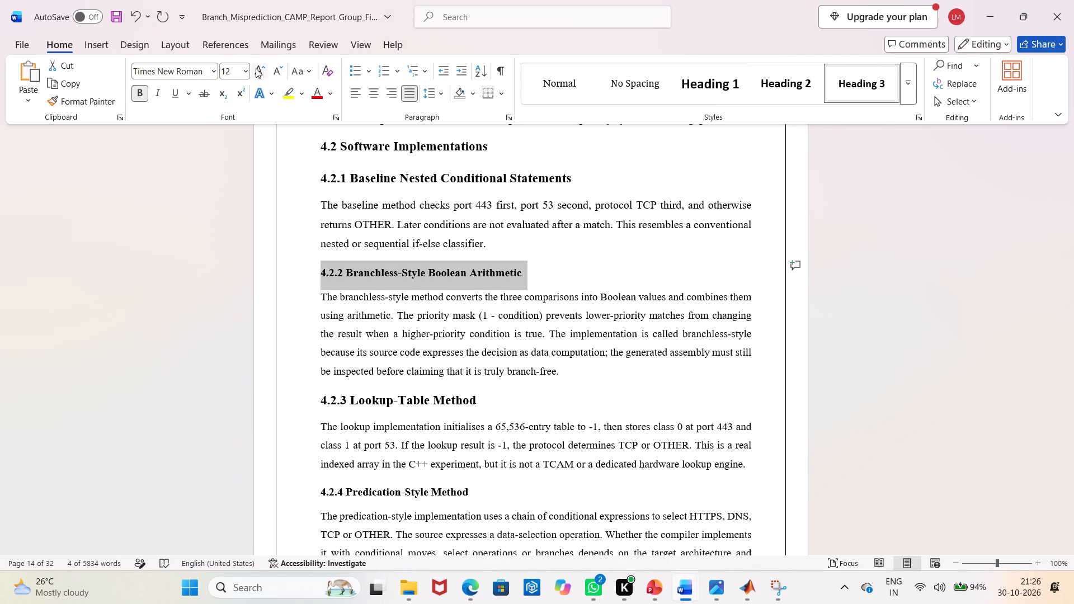
{"action": "left_click", "coordinate": [256, 67]}
{"action": "scroll", "coordinate": [478, 412], "scroll_direction": "down", "scroll_amount": 3}
{"action": "left_click_drag", "start_coordinate": [491, 393], "coordinate": [317, 389]}
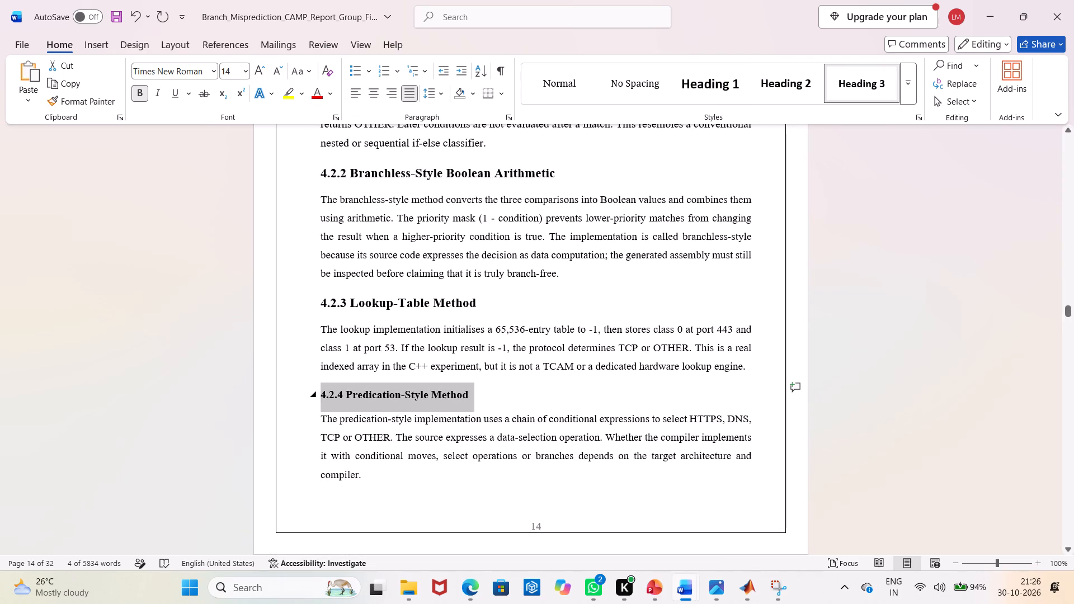
{"action": "left_click_drag", "start_coordinate": [317, 389], "coordinate": [317, 389]}
{"action": "left_click", "coordinate": [261, 67]}
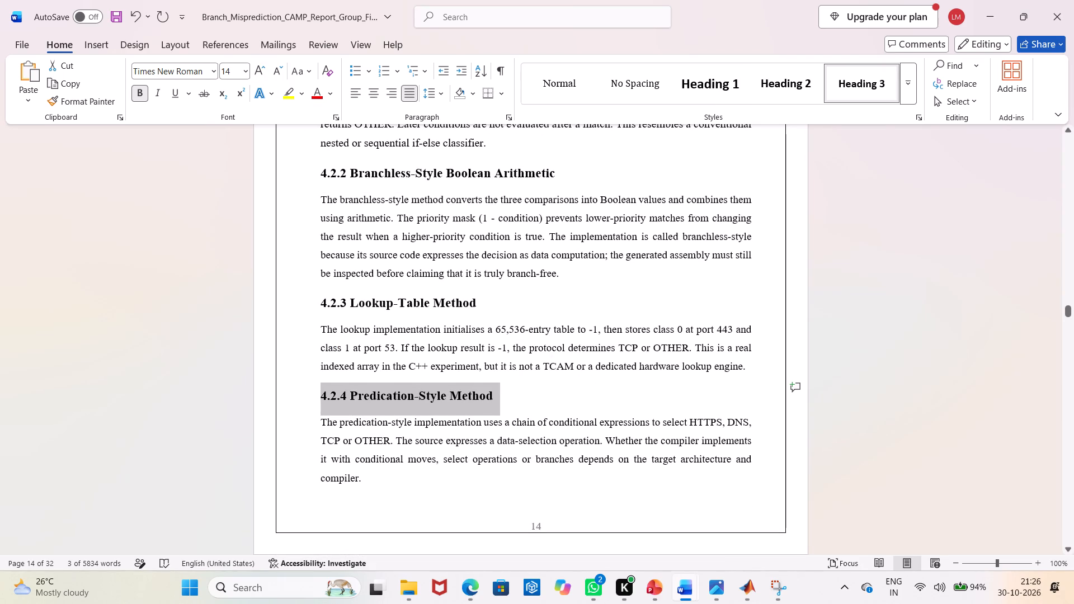
Increase the font size of the body paragraphs under 4.2.4 Predication-Style Method and 4.2.3 Lookup-Table Method to 12.
{"action": "scroll", "coordinate": [562, 419], "scroll_direction": "down", "scroll_amount": 2}
{"action": "left_click_drag", "start_coordinate": [421, 422], "coordinate": [283, 350]}
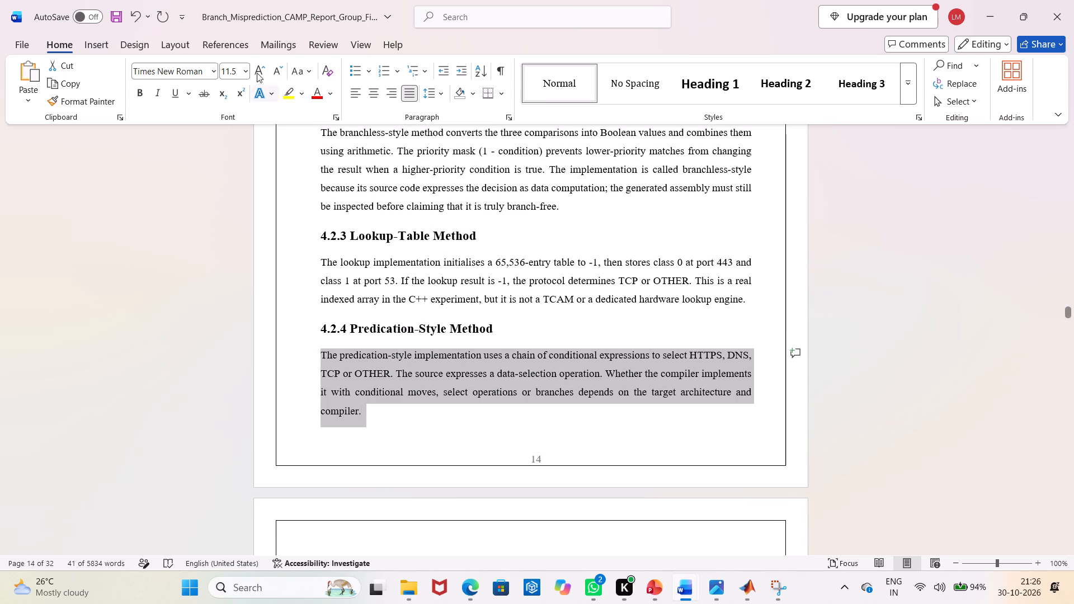
{"action": "left_click", "coordinate": [257, 75]}
{"action": "left_click_drag", "start_coordinate": [717, 299], "coordinate": [636, 295]}
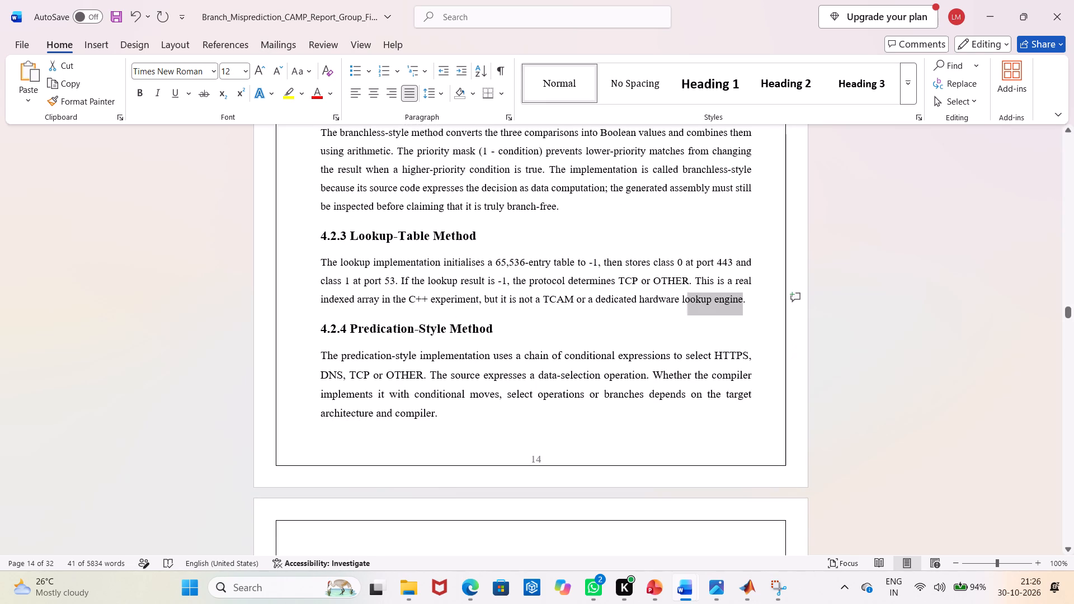
{"action": "left_click_drag", "start_coordinate": [636, 295], "coordinate": [319, 267]}
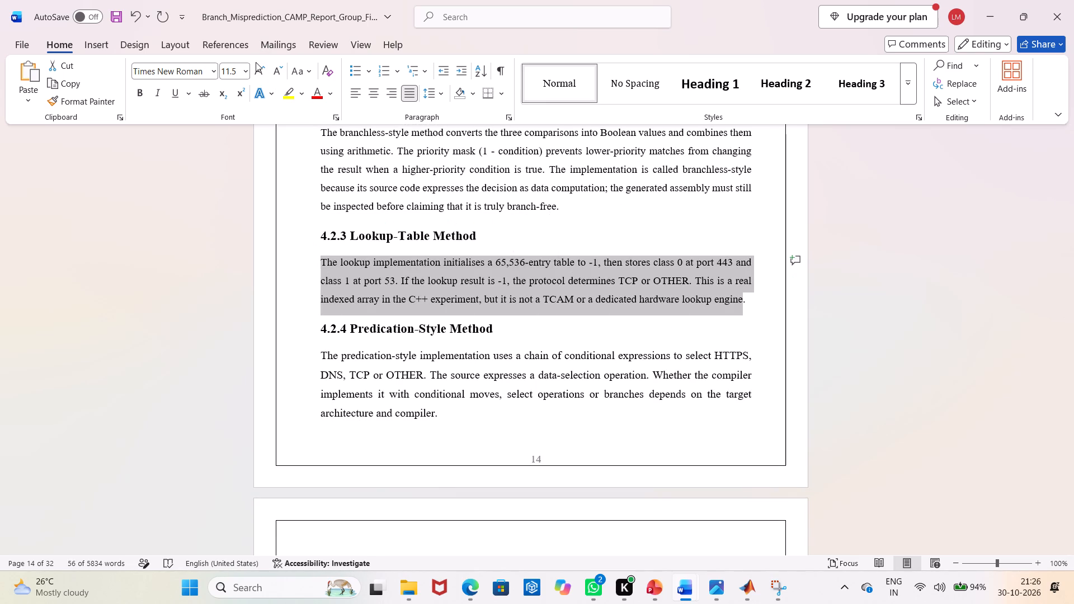
{"action": "left_click", "coordinate": [256, 62]}
{"action": "left_click", "coordinate": [257, 70]}
Increase the font size of the 4.2.5 Specialized Hardware Software Model heading to 14.
{"action": "scroll", "coordinate": [869, 440], "scroll_direction": "down", "scroll_amount": 3}
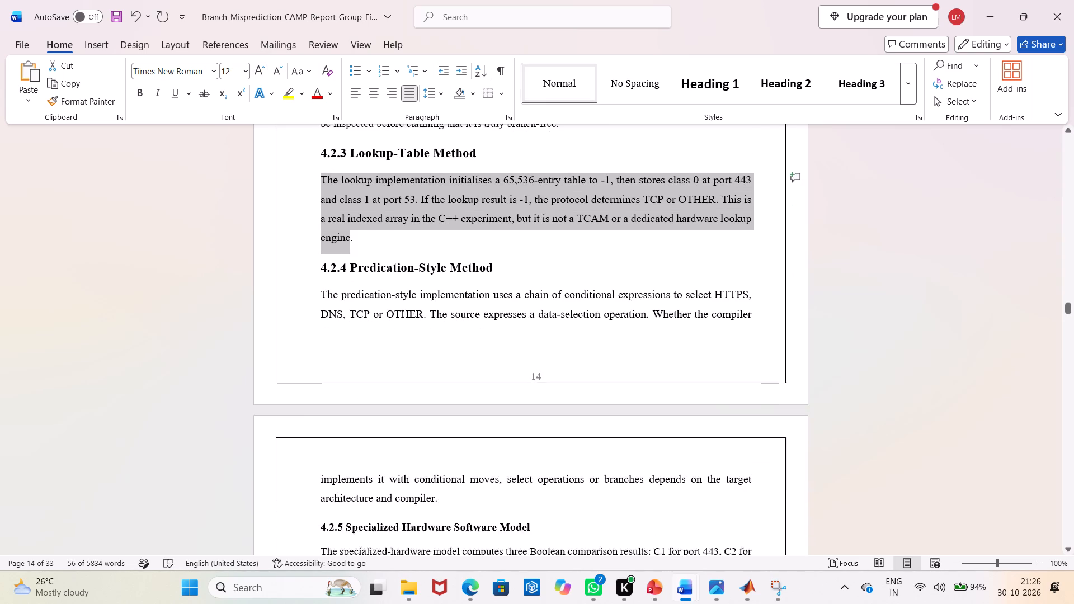
{"action": "scroll", "coordinate": [869, 447], "scroll_direction": "down", "scroll_amount": 5}
{"action": "left_click_drag", "start_coordinate": [588, 350], "coordinate": [568, 350]}
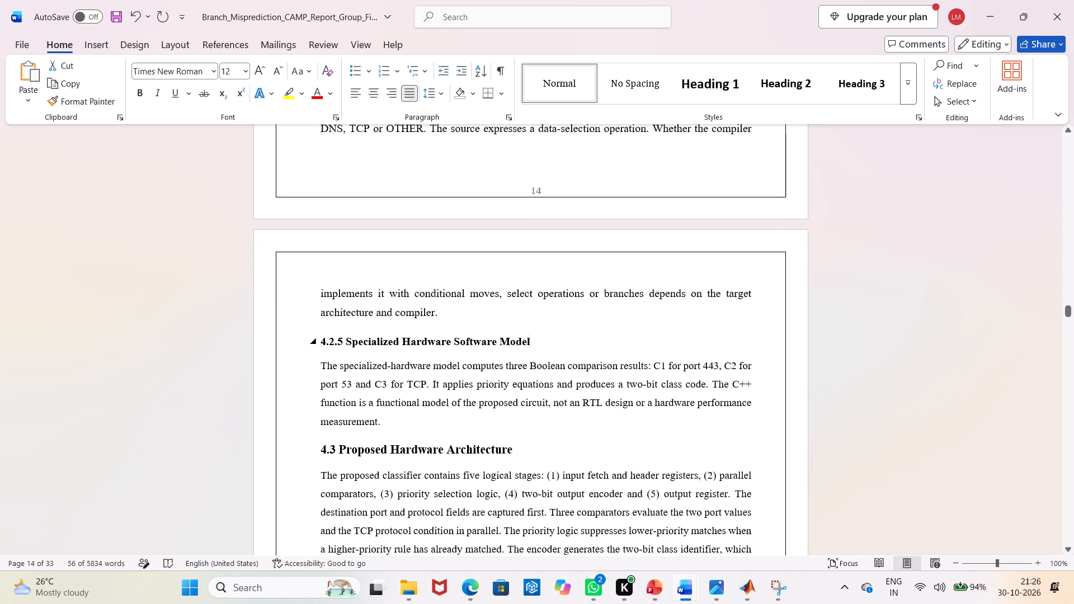
{"action": "left_click_drag", "start_coordinate": [568, 350], "coordinate": [321, 357]}
{"action": "left_click", "coordinate": [321, 357]}
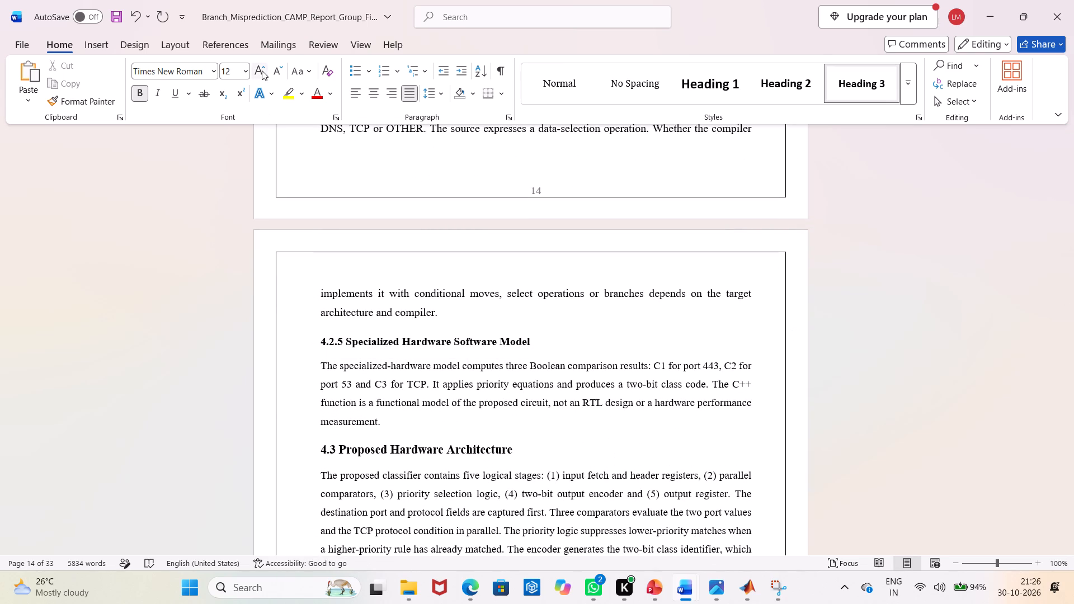
{"action": "left_click", "coordinate": [262, 70]}
{"action": "left_click_drag", "start_coordinate": [599, 345], "coordinate": [281, 352]}
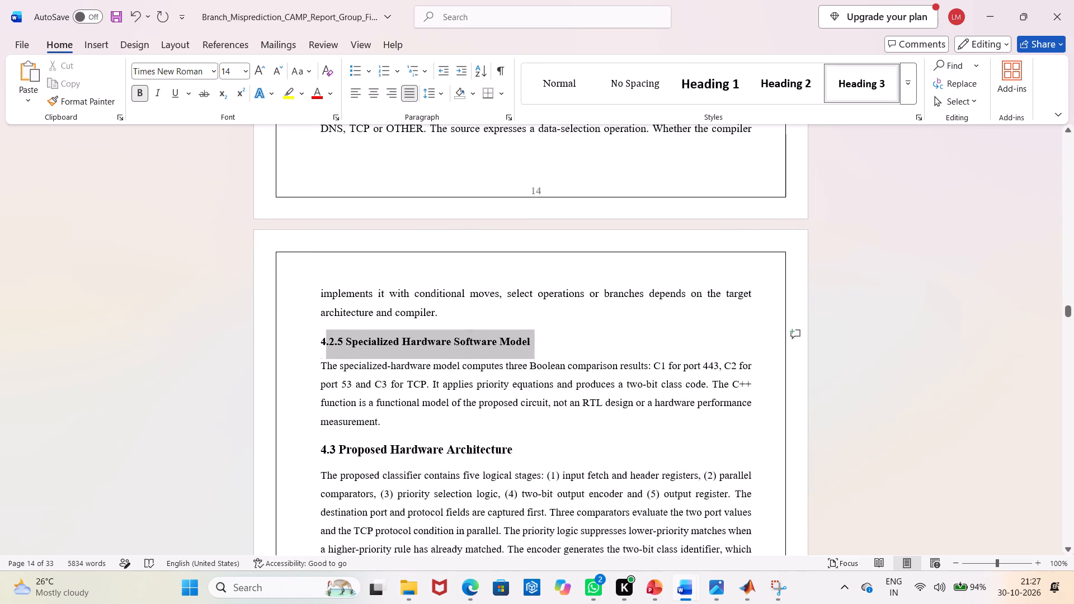
{"action": "left_click_drag", "start_coordinate": [281, 352], "coordinate": [280, 351]}
{"action": "left_click", "coordinate": [262, 78]}
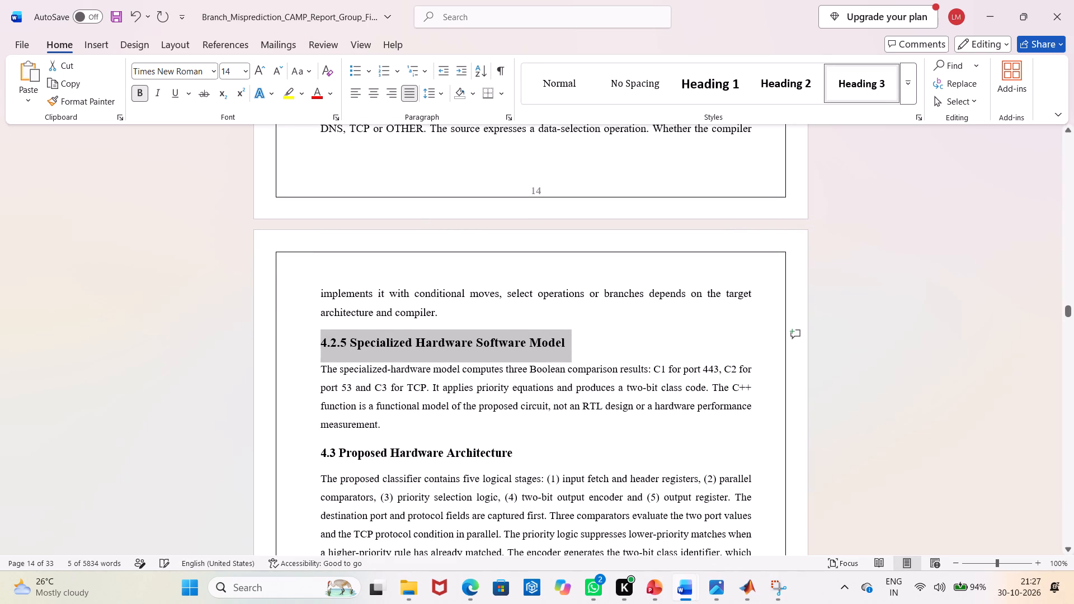
Increase the font size of the 4.2.5 Specialized Hardware Software Model body paragraph to 12.
{"action": "left_click_drag", "start_coordinate": [553, 446], "coordinate": [338, 384]}
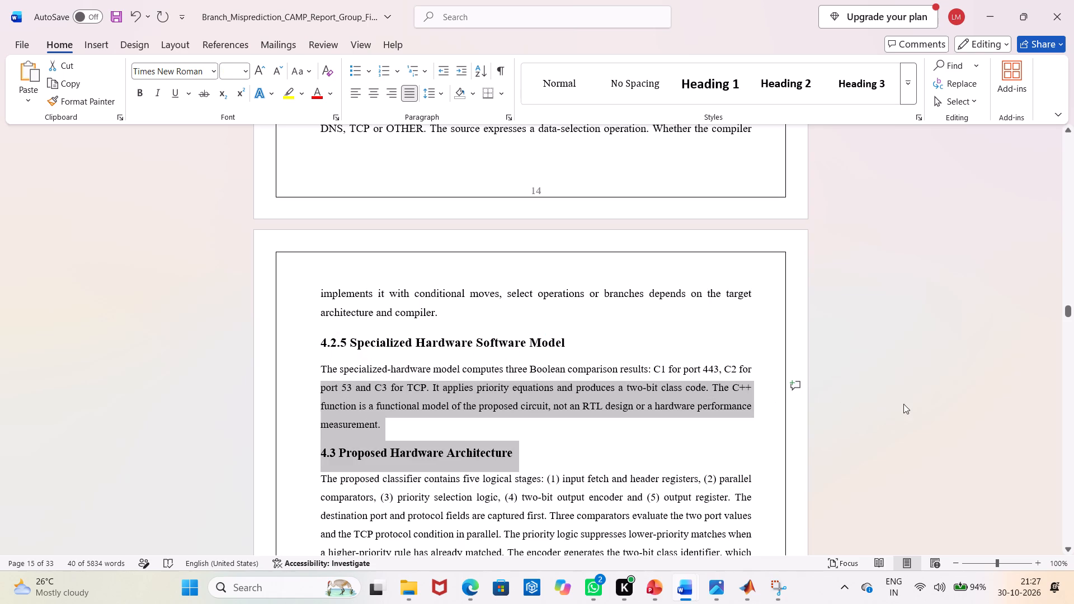
{"action": "left_click", "coordinate": [904, 404]}
{"action": "left_click_drag", "start_coordinate": [409, 421], "coordinate": [292, 375]}
{"action": "left_click", "coordinate": [261, 71]}
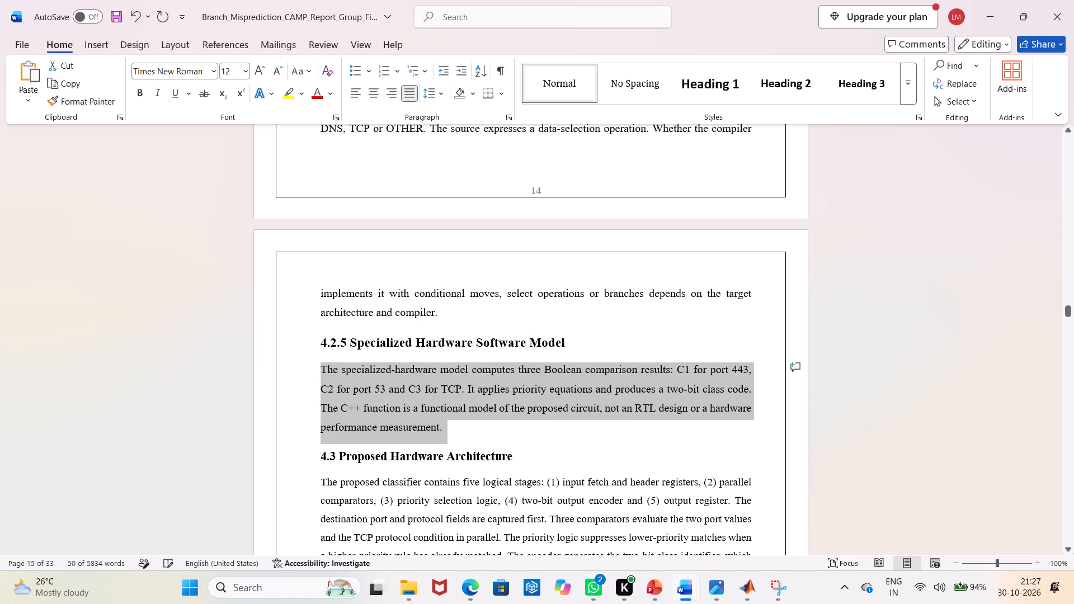
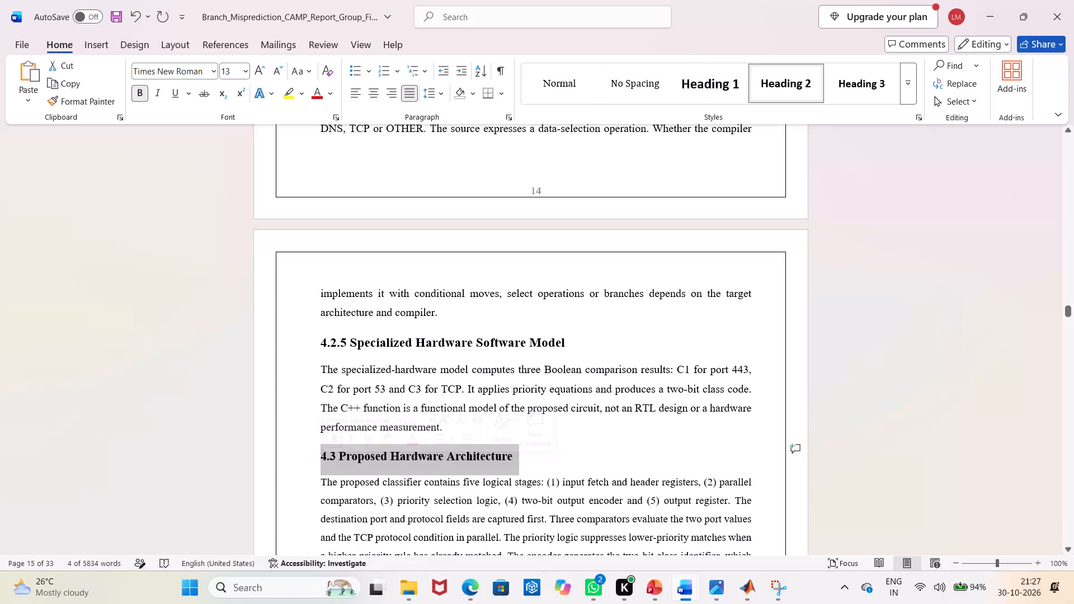
Increase the font size of the 4.3 Proposed Hardware Architecture heading to 14.
{"action": "left_click", "coordinate": [262, 64]}
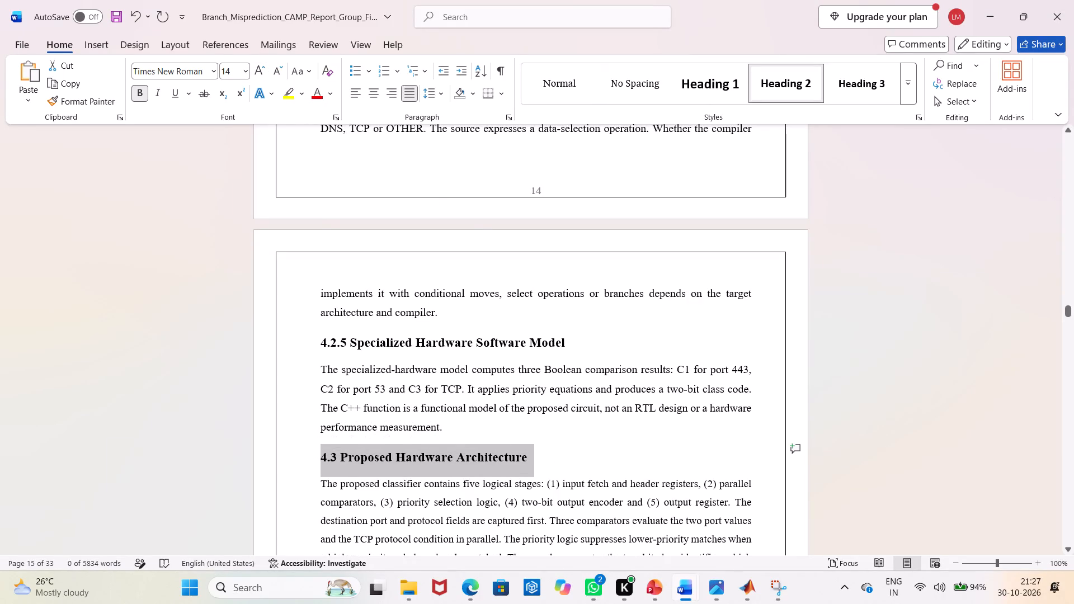
Increase the font size of the 4.3 Proposed Hardware Architecture body paragraph to 12 and compare it with the 4.2.5 paragraph.
{"action": "left_click", "coordinate": [912, 433]}
{"action": "scroll", "coordinate": [912, 433], "scroll_direction": "down", "scroll_amount": 8}
{"action": "scroll", "coordinate": [511, 474], "scroll_direction": "up", "scroll_amount": 3}
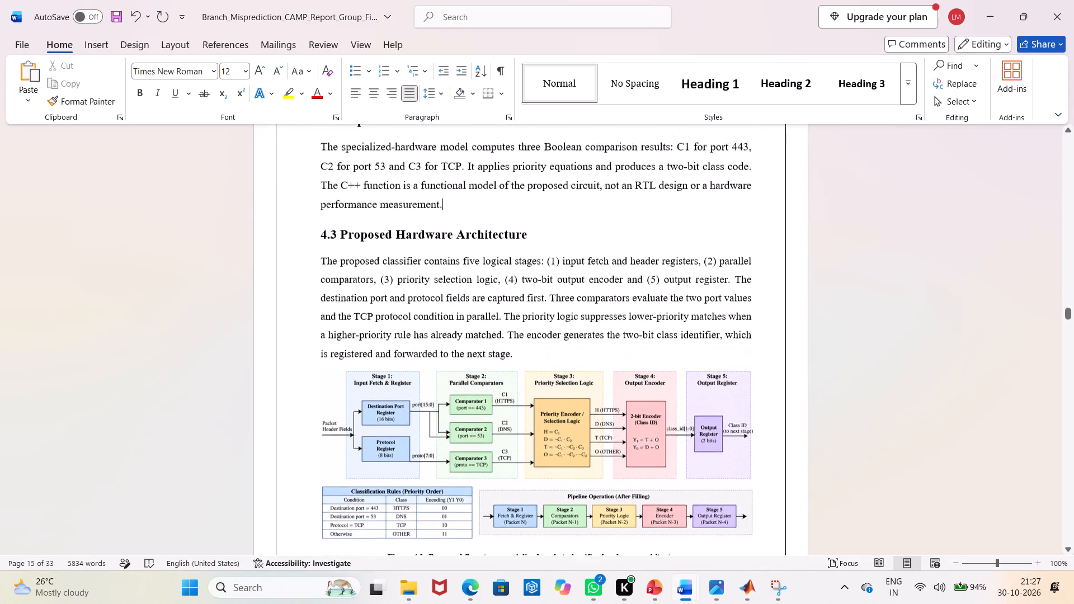
{"action": "left_click_drag", "start_coordinate": [524, 410], "coordinate": [328, 324]}
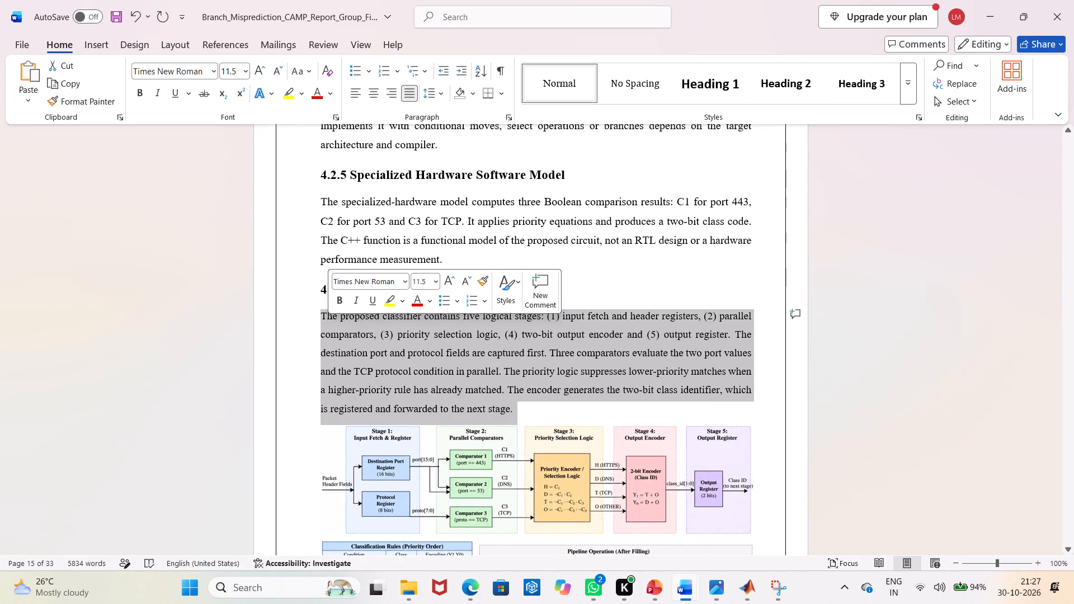
{"action": "left_click", "coordinate": [268, 77]}
{"action": "left_click", "coordinate": [260, 71]}
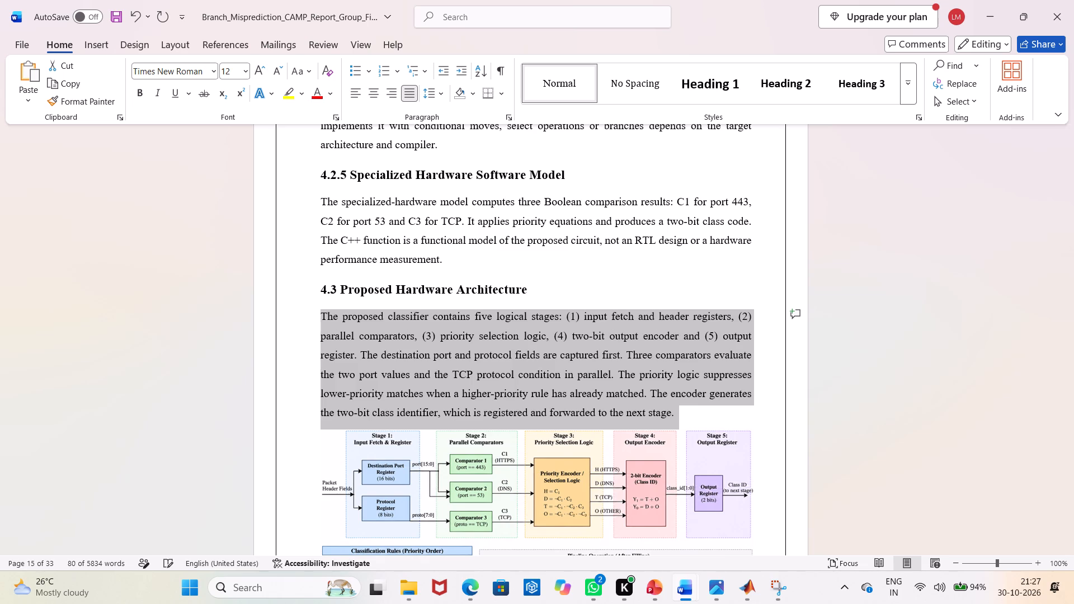
{"action": "left_click_drag", "start_coordinate": [479, 254], "coordinate": [304, 201]}
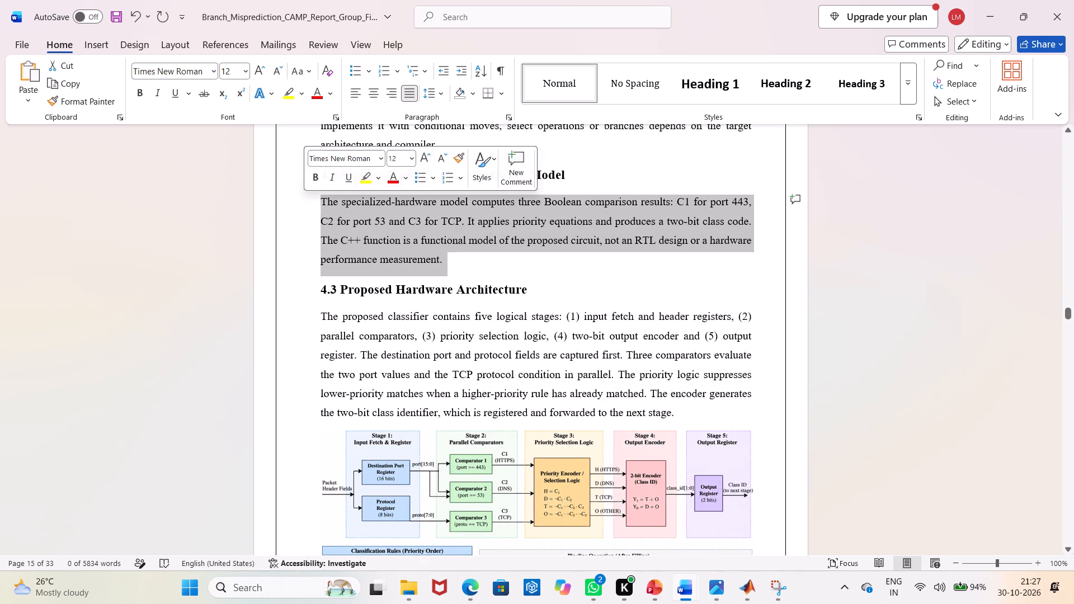
Increase the font size of the 4.4 Priority Equations and Encoding body paragraphs, before the equations and above the class table, to 12.
{"action": "left_click", "coordinate": [819, 320]}
{"action": "scroll", "coordinate": [819, 320], "scroll_direction": "down", "scroll_amount": 6}
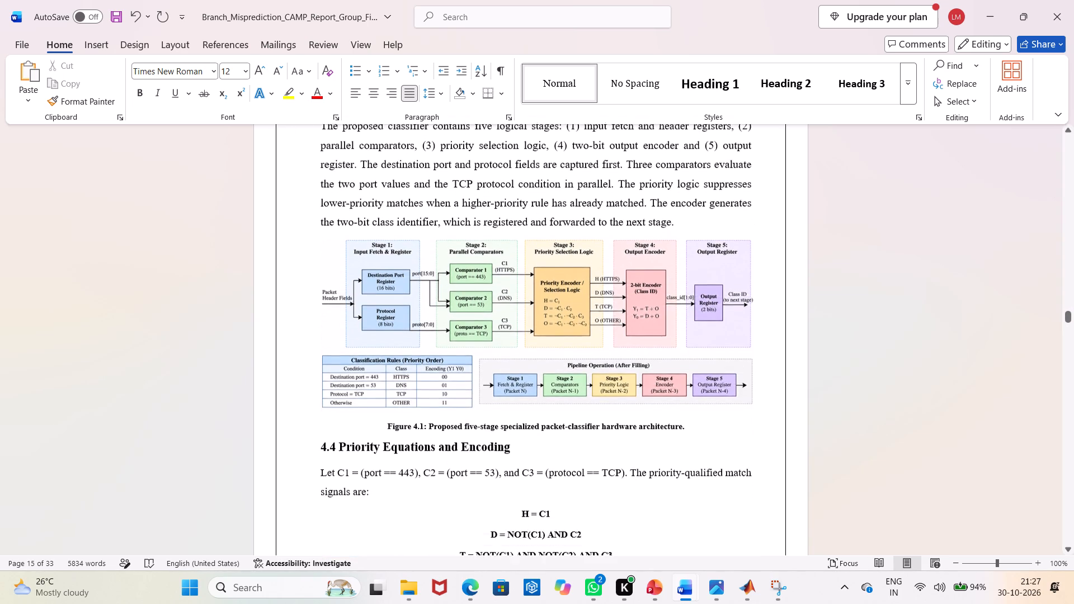
{"action": "scroll", "coordinate": [801, 367], "scroll_direction": "down", "scroll_amount": 3}
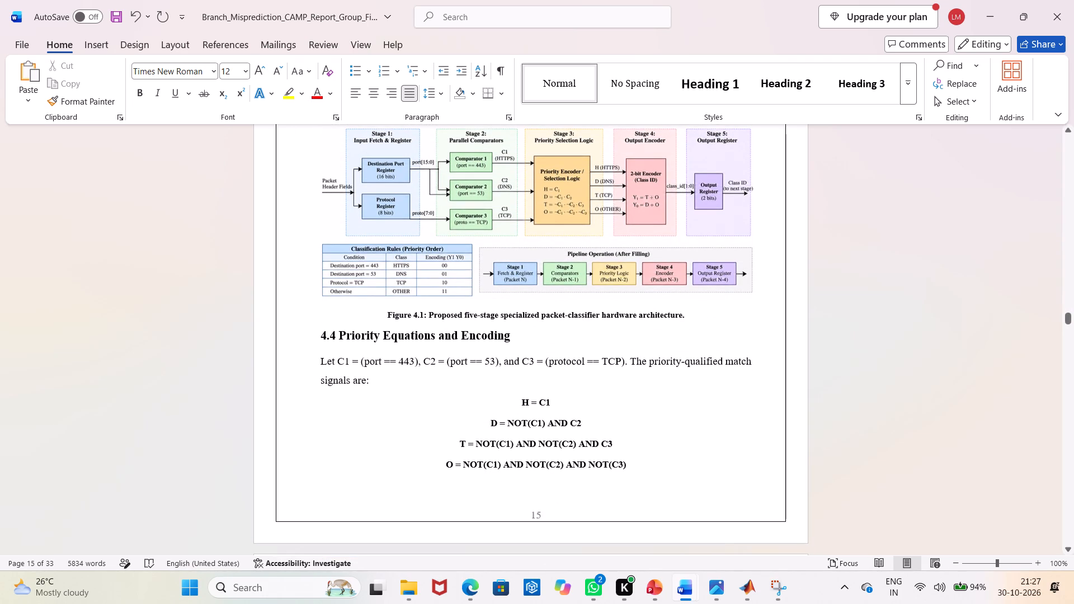
{"action": "left_click_drag", "start_coordinate": [403, 390], "coordinate": [329, 370]}
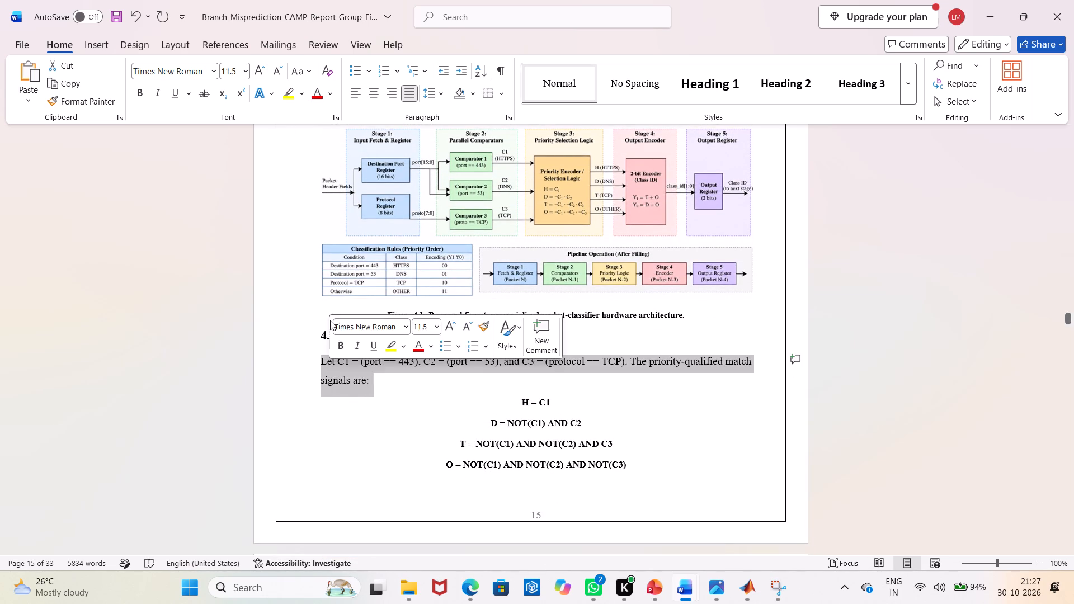
{"action": "left_click", "coordinate": [262, 65]}
{"action": "left_click", "coordinate": [859, 295]}
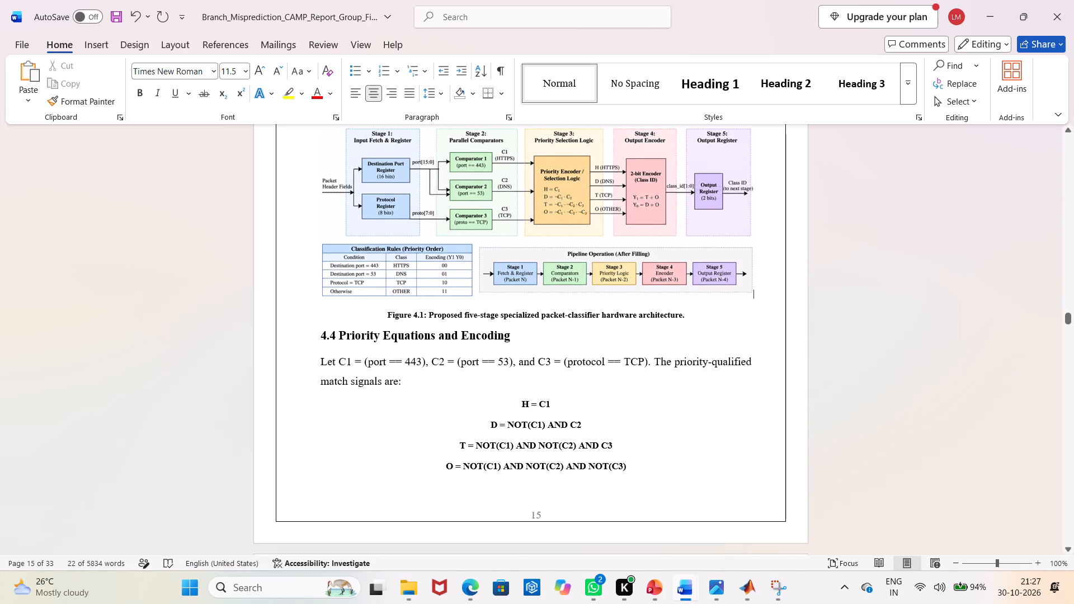
{"action": "scroll", "coordinate": [840, 412], "scroll_direction": "down", "scroll_amount": 9}
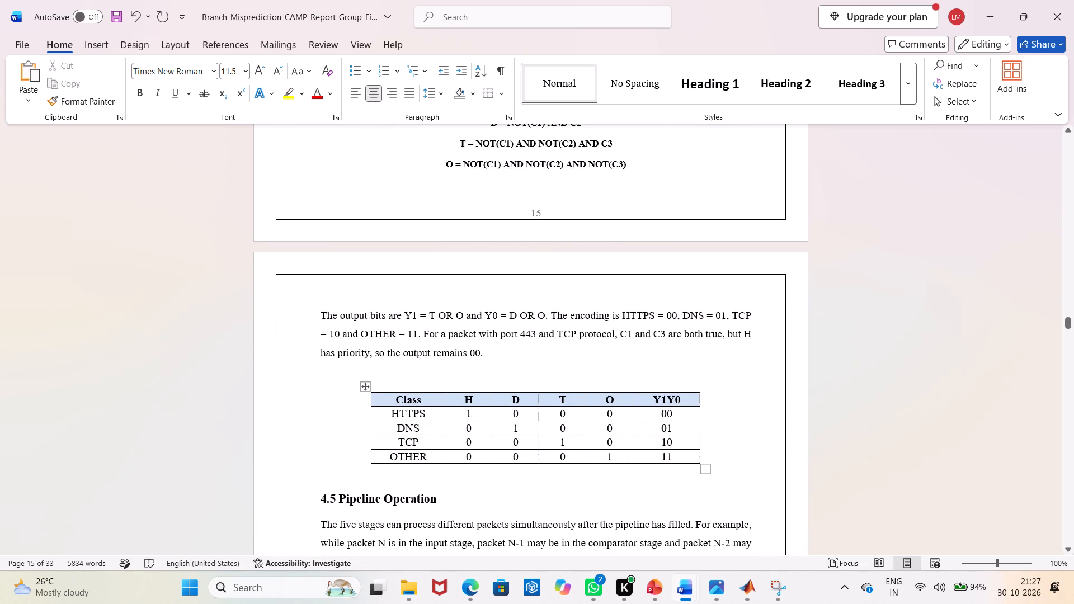
{"action": "left_click_drag", "start_coordinate": [497, 364], "coordinate": [322, 306]}
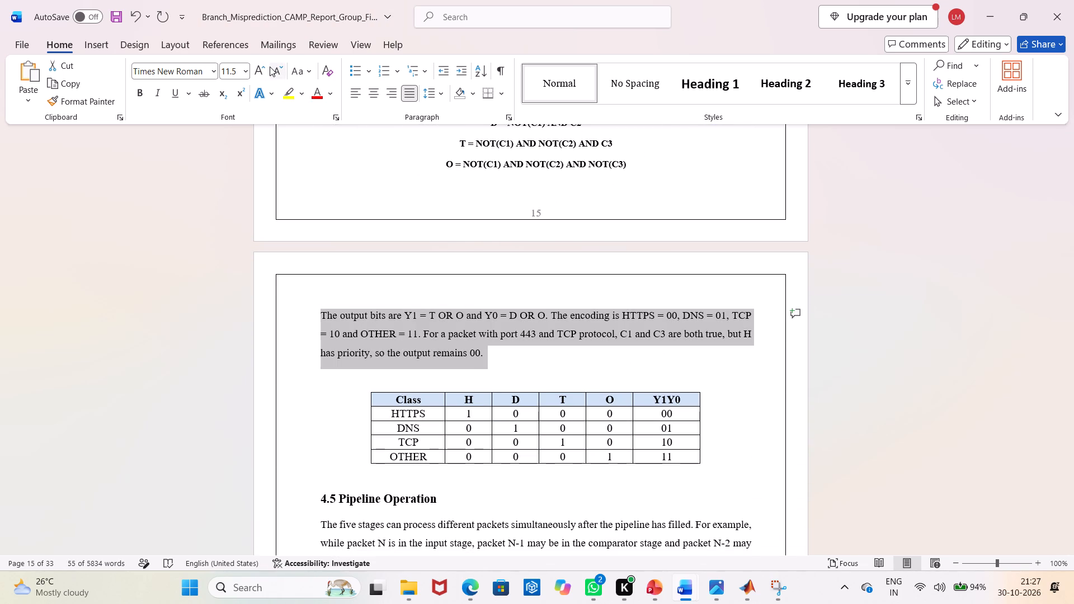
{"action": "left_click", "coordinate": [257, 69]}
{"action": "left_click", "coordinate": [889, 395]}
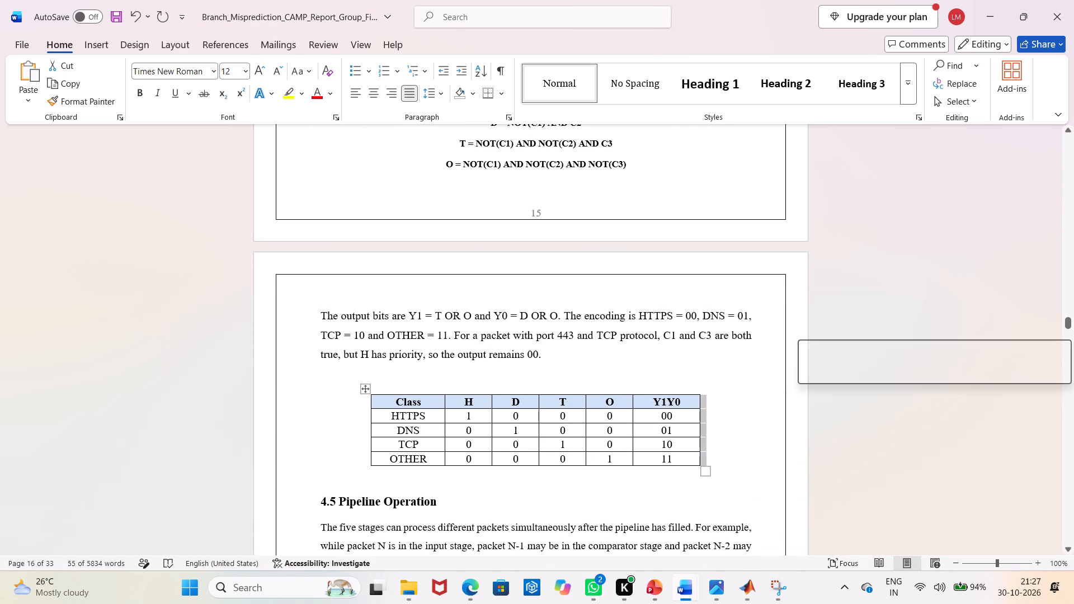
Increase the font size of the 4.5 Pipeline Operation heading to 14 and its body paragraph to 12.
{"action": "scroll", "coordinate": [889, 395], "scroll_direction": "down", "scroll_amount": 9}
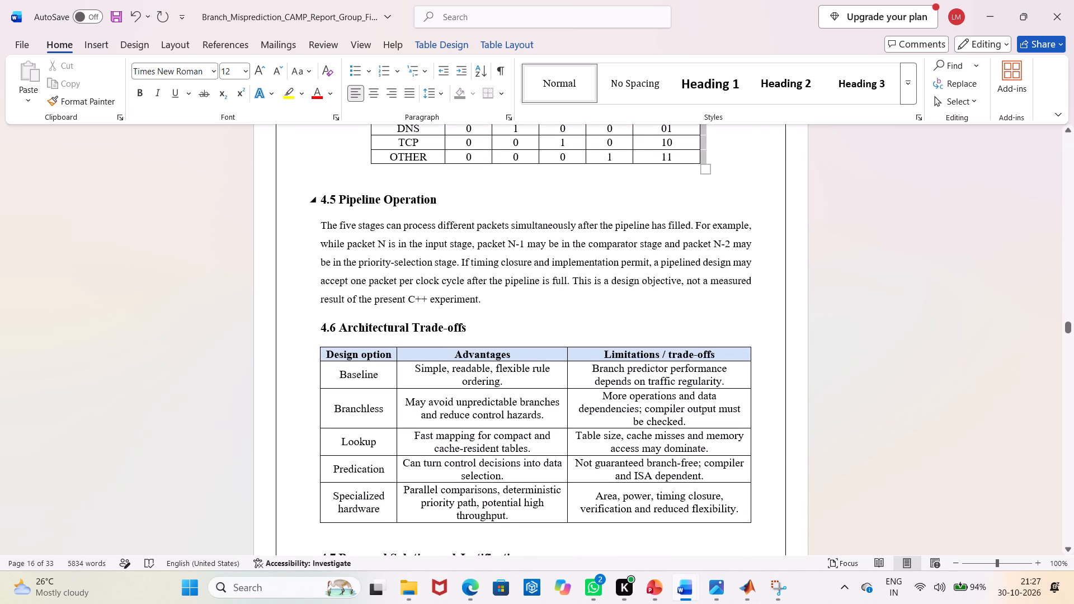
{"action": "left_click_drag", "start_coordinate": [462, 207], "coordinate": [321, 194]}
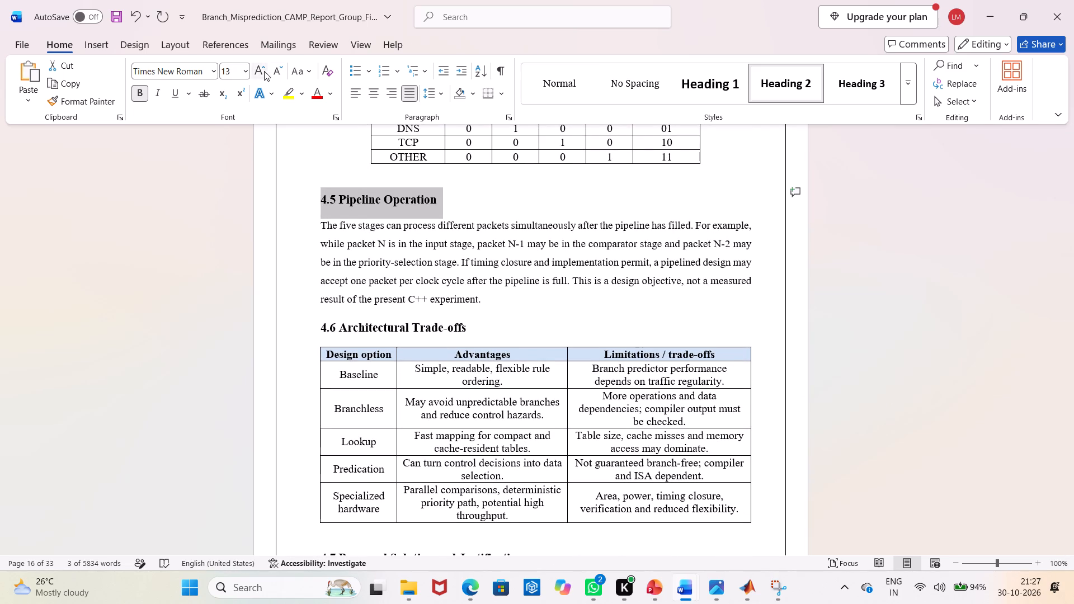
{"action": "left_click", "coordinate": [264, 71]}
{"action": "left_click_drag", "start_coordinate": [487, 300], "coordinate": [321, 233]}
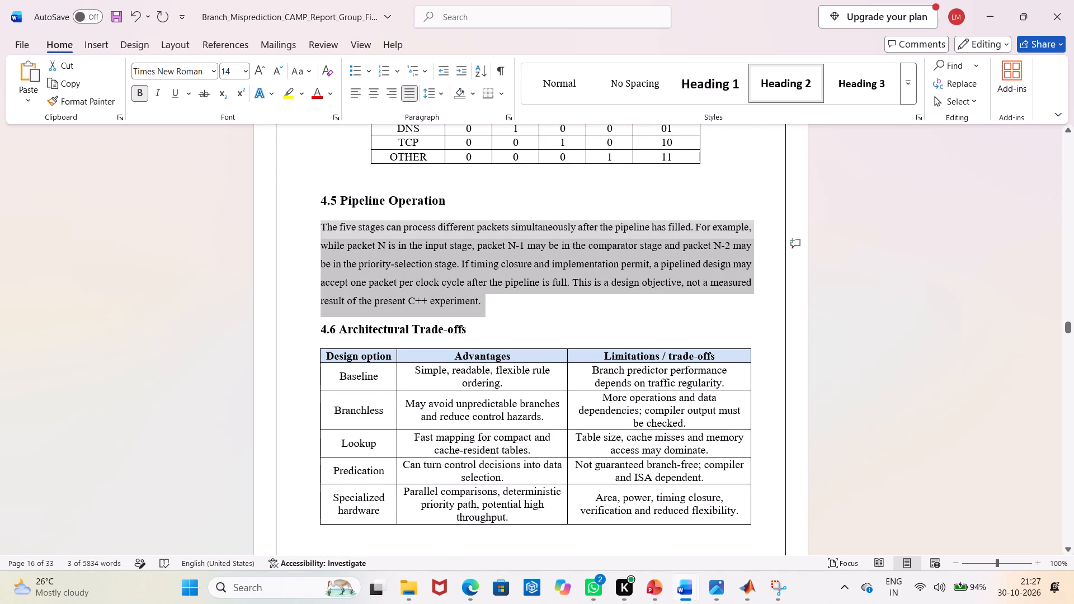
{"action": "left_click_drag", "start_coordinate": [321, 233], "coordinate": [321, 232]}
{"action": "left_click", "coordinate": [258, 78]}
Increase the font size of the 4.7 Proposed Solution and Justification heading to 14.
{"action": "scroll", "coordinate": [621, 416], "scroll_direction": "down", "scroll_amount": 2}
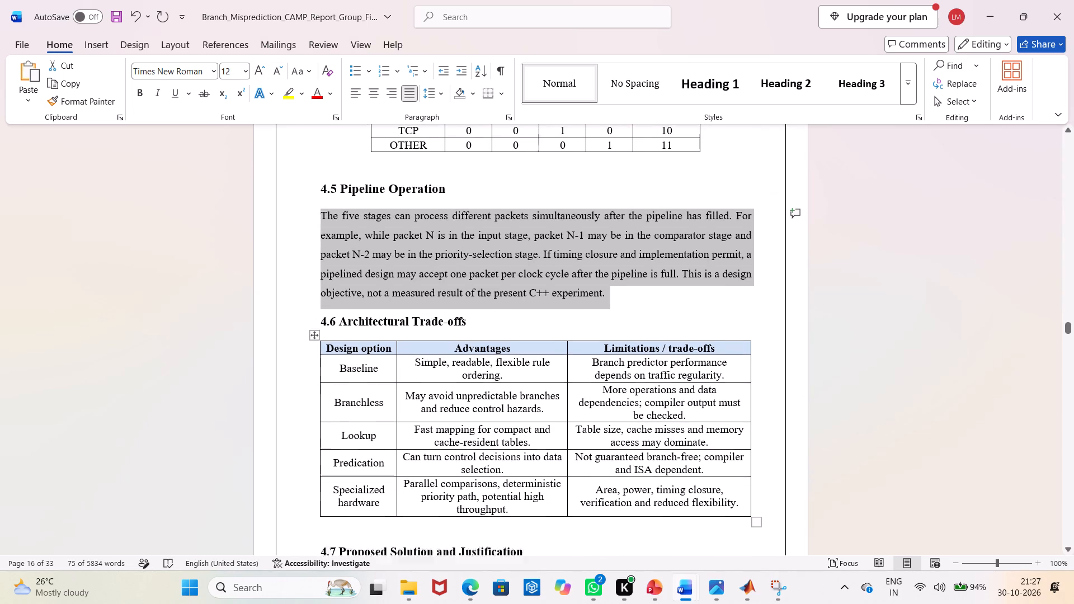
{"action": "scroll", "coordinate": [621, 416], "scroll_direction": "down", "scroll_amount": 3}
{"action": "left_click_drag", "start_coordinate": [542, 398], "coordinate": [427, 412]}
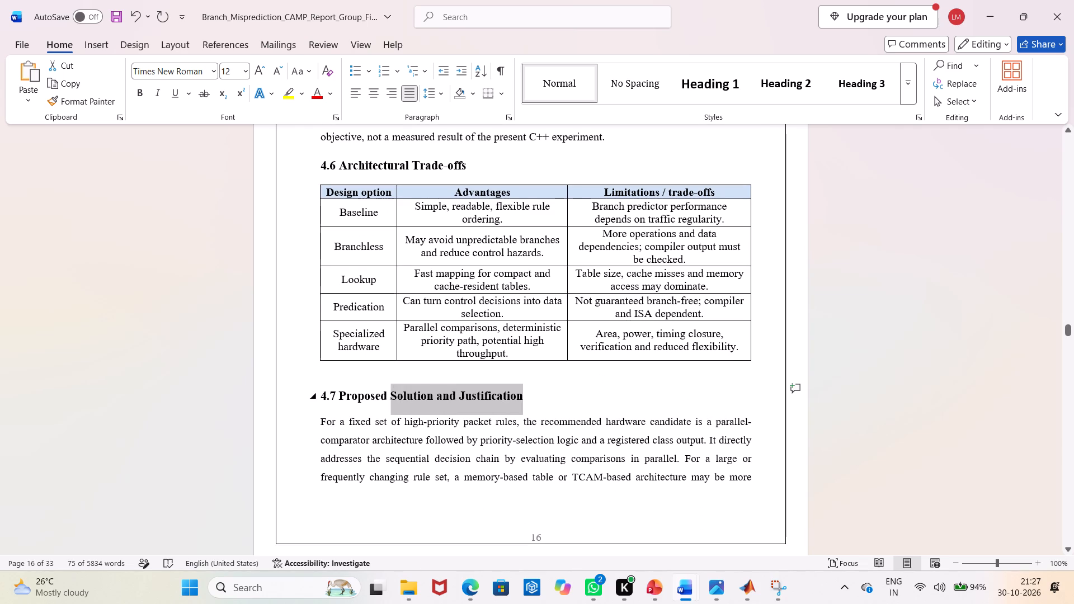
{"action": "left_click_drag", "start_coordinate": [427, 412], "coordinate": [320, 394]}
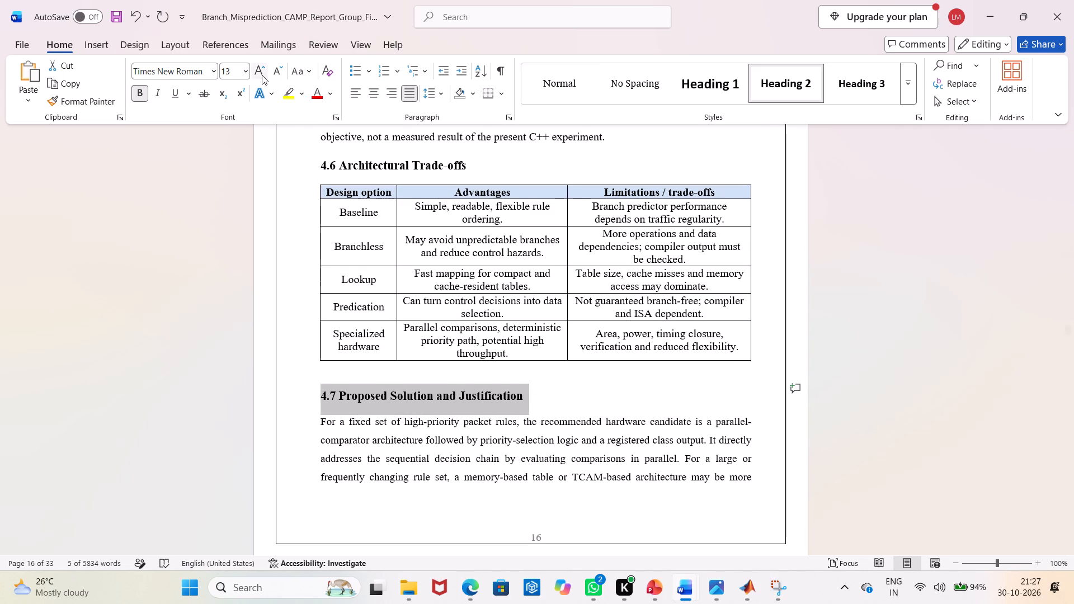
{"action": "left_click", "coordinate": [262, 75]}
Remove the blue shading from the header row of the 4.6 Architectural Trade-offs table.
{"action": "left_click_drag", "start_coordinate": [724, 194], "coordinate": [346, 190]}
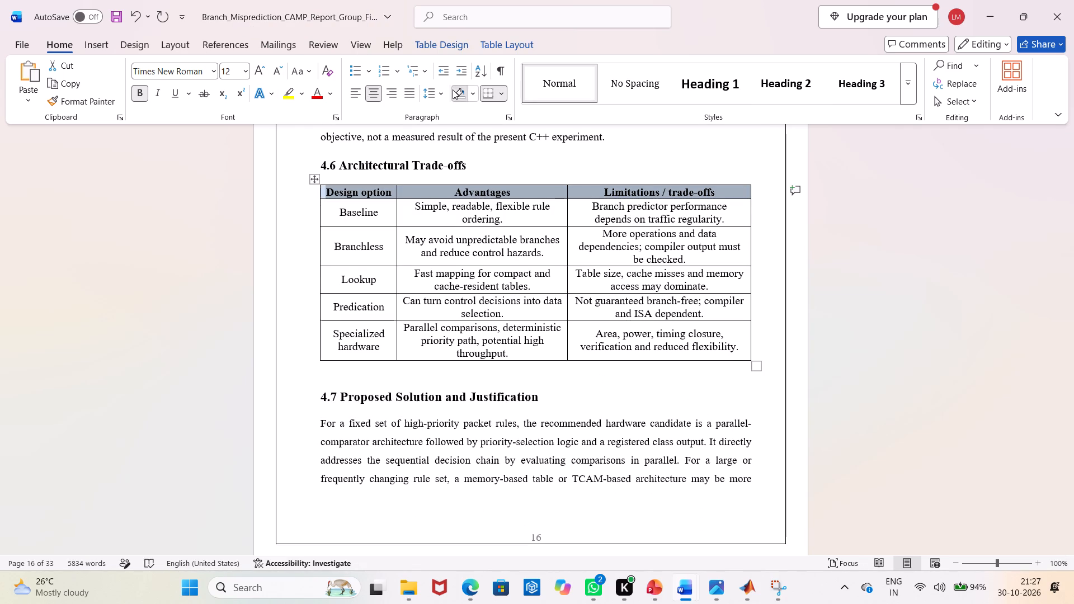
{"action": "left_click", "coordinate": [453, 89]}
{"action": "left_click", "coordinate": [908, 338]}
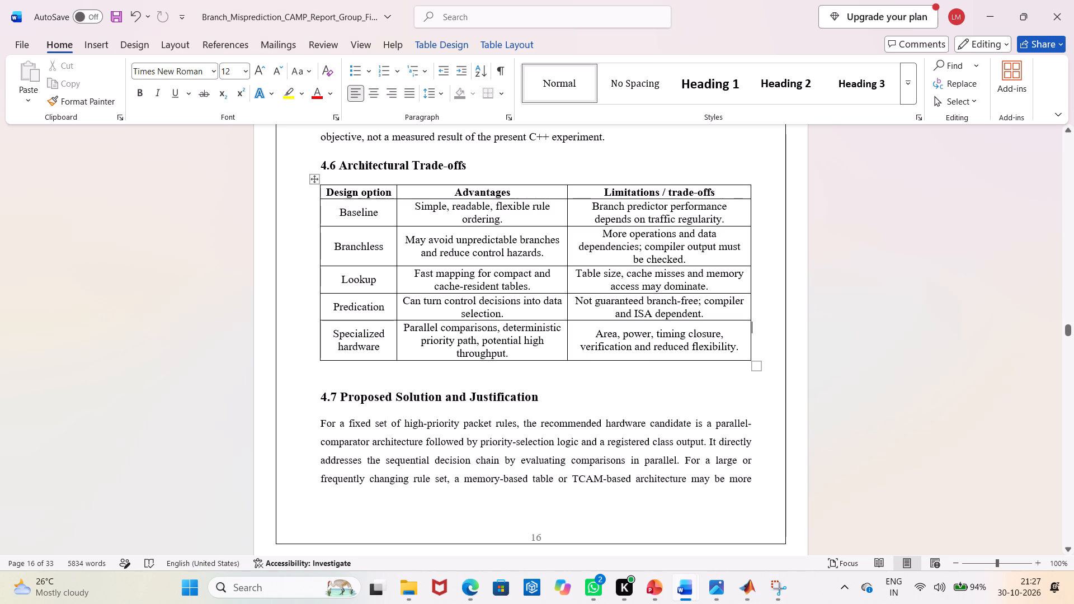
Increase the font size of the whole 4.7 Proposed Solution and Justification body paragraph, including its continuation on page 17, to 12.
{"action": "scroll", "coordinate": [566, 324], "scroll_direction": "down", "scroll_amount": 3}
{"action": "left_click_drag", "start_coordinate": [761, 379], "coordinate": [261, 323]}
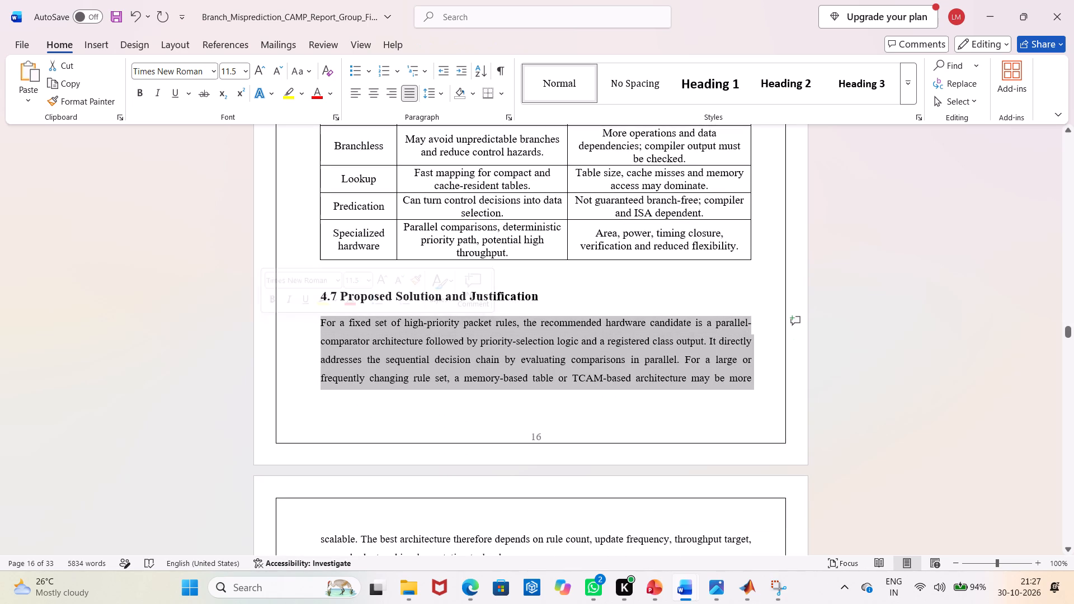
{"action": "left_click", "coordinate": [262, 78]}
{"action": "left_click", "coordinate": [854, 381]}
{"action": "scroll", "coordinate": [825, 422], "scroll_direction": "down", "scroll_amount": 2}
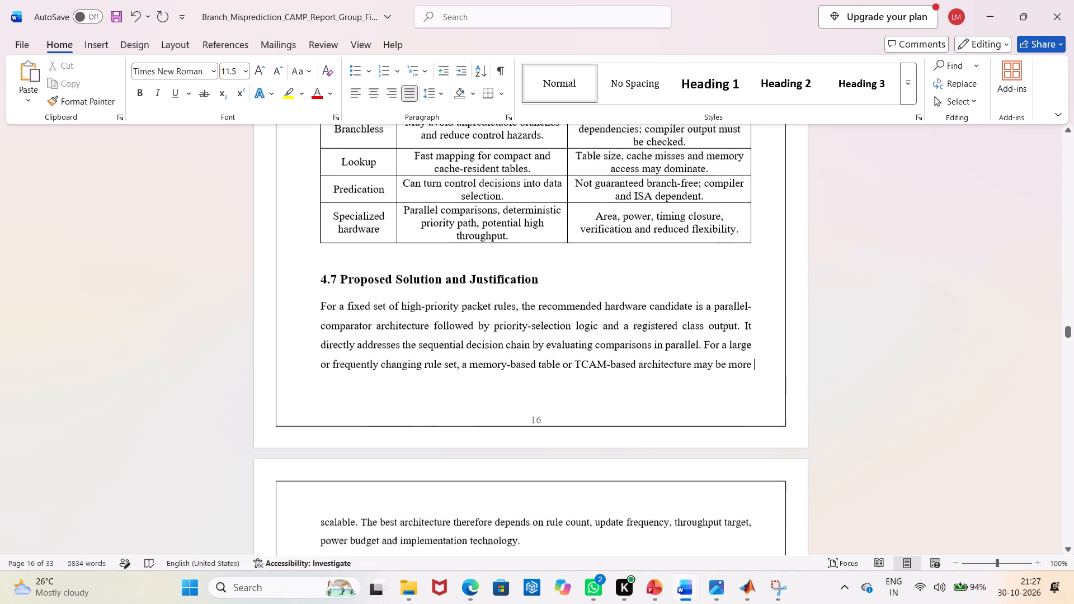
{"action": "scroll", "coordinate": [739, 477], "scroll_direction": "down", "scroll_amount": 3}
{"action": "scroll", "coordinate": [670, 476], "scroll_direction": "down", "scroll_amount": 2}
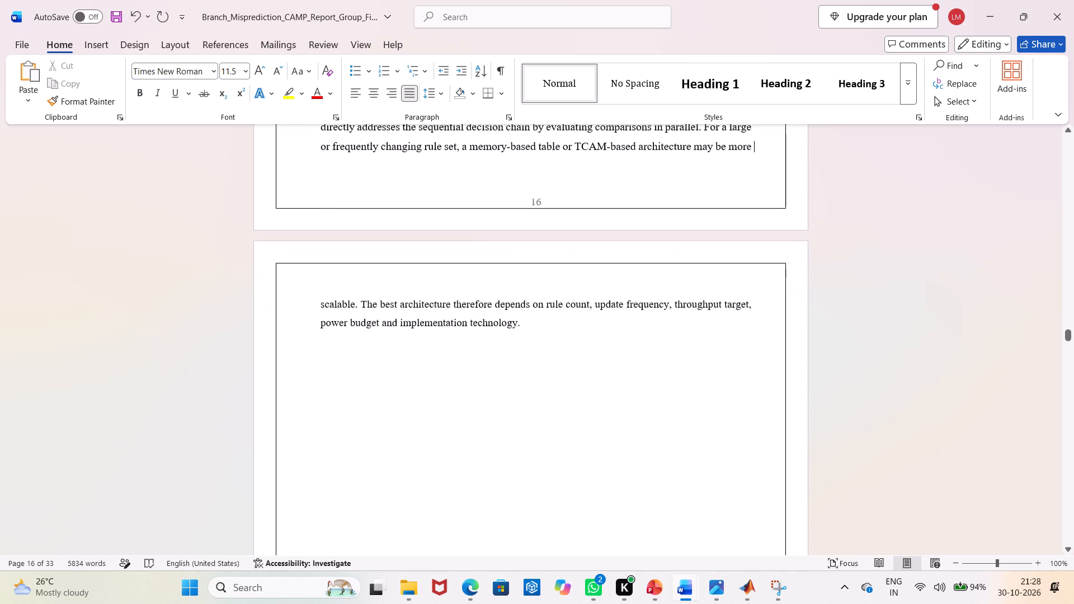
{"action": "left_click_drag", "start_coordinate": [549, 331], "coordinate": [303, 287]}
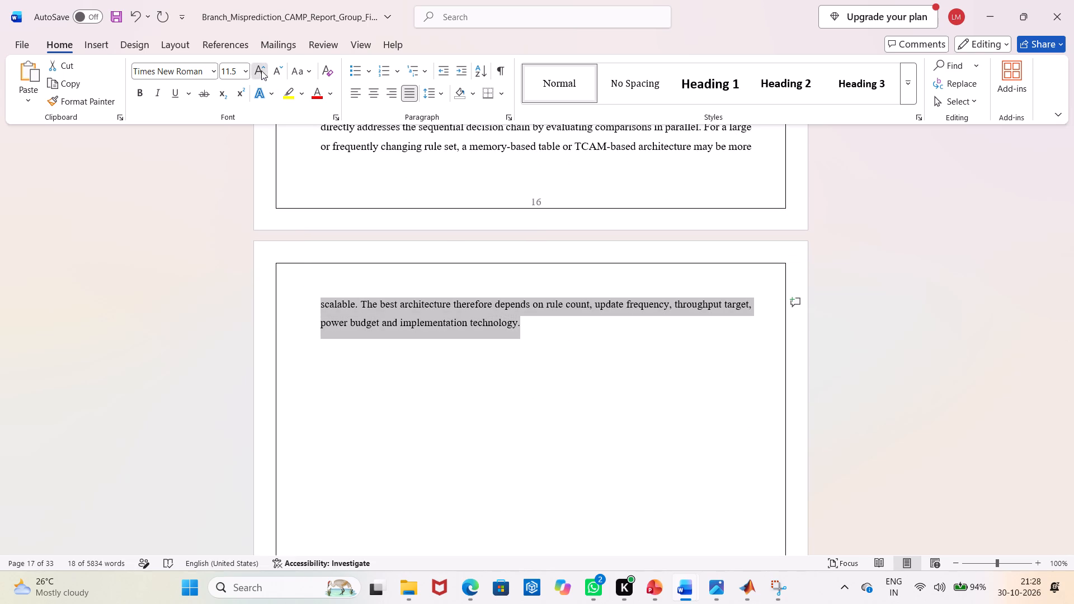
{"action": "left_click", "coordinate": [261, 70]}
Remove the break before the CHAPTER 5: RESULTS AND DISCUSSION heading so the chapter follows the end of section 4.7 on page 17.
{"action": "scroll", "coordinate": [427, 405], "scroll_direction": "down", "scroll_amount": 20}
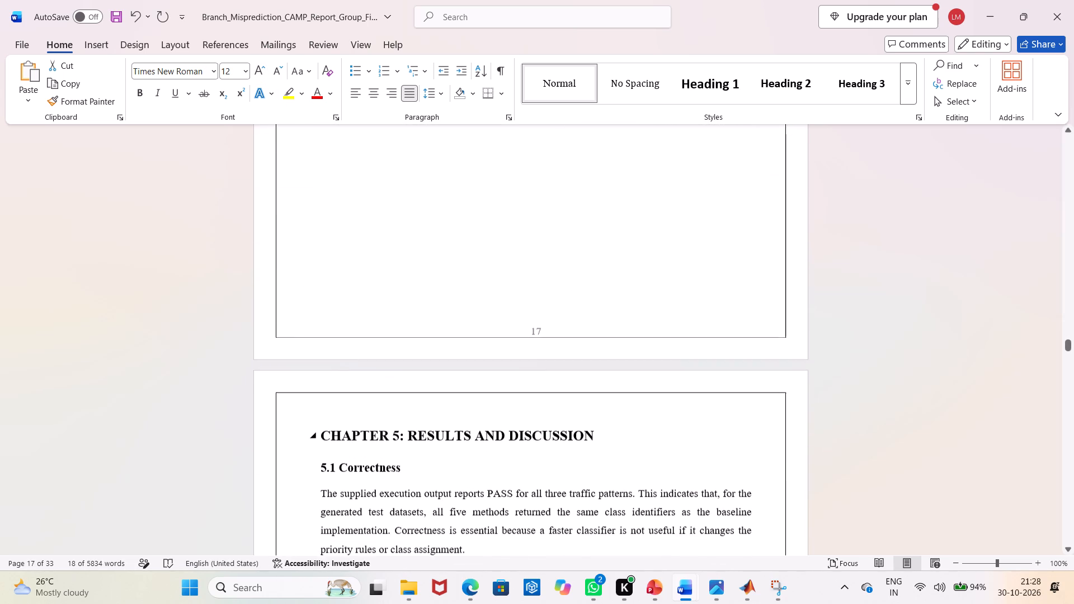
{"action": "left_click", "coordinate": [324, 311]}
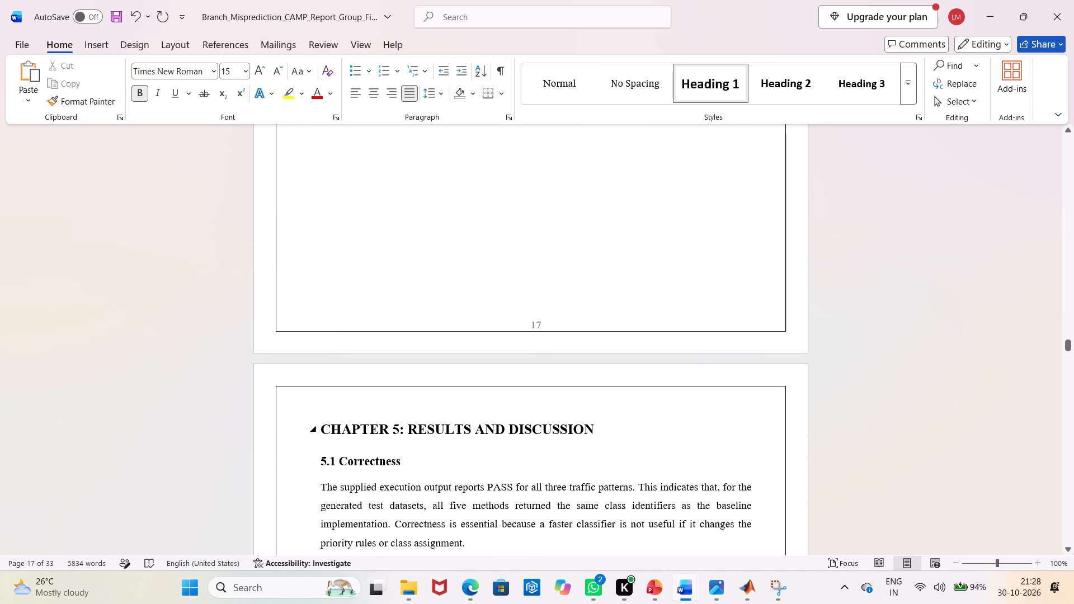
{"action": "left_click", "coordinate": [322, 422]}
{"action": "scroll", "coordinate": [340, 405], "scroll_direction": "up", "scroll_amount": 15}
{"action": "scroll", "coordinate": [340, 405], "scroll_direction": "down", "scroll_amount": 5}
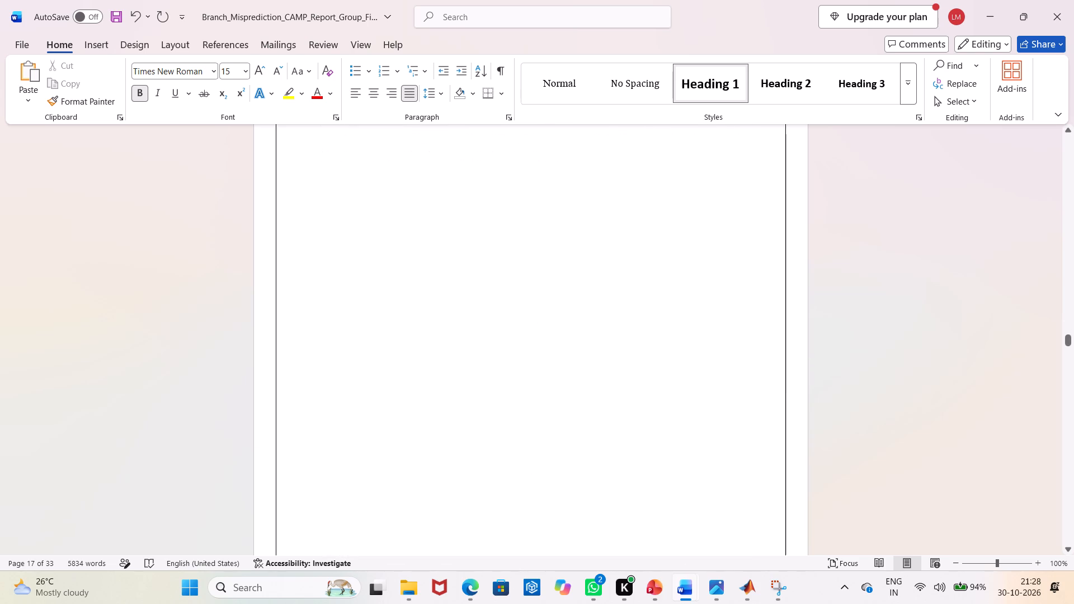
{"action": "scroll", "coordinate": [340, 405], "scroll_direction": "down", "scroll_amount": 10}
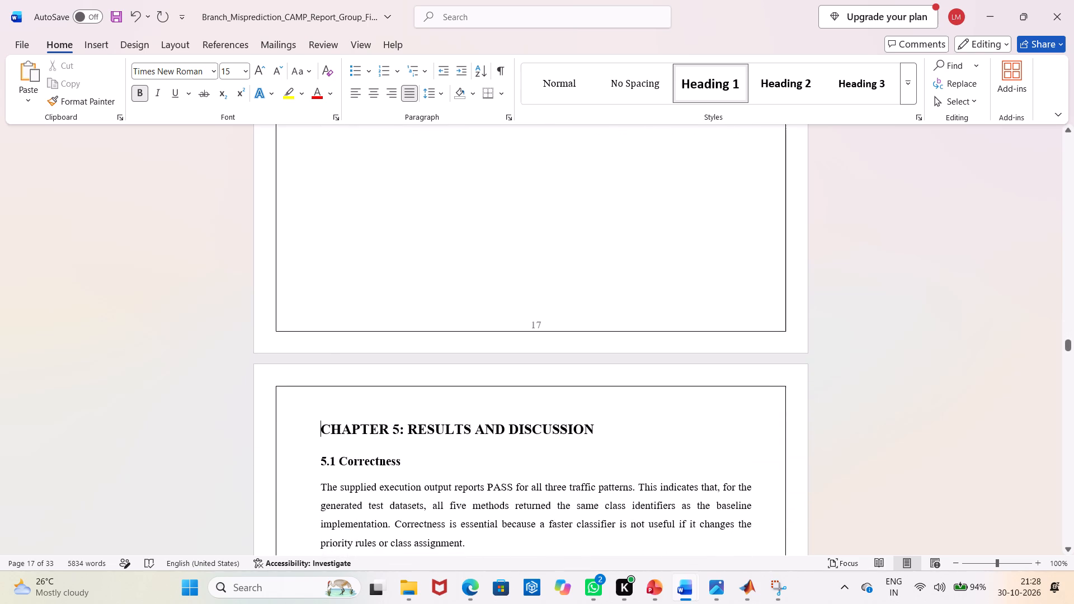
{"action": "key", "text": "BackSpace"}
{"action": "key", "text": "BackSpace"}
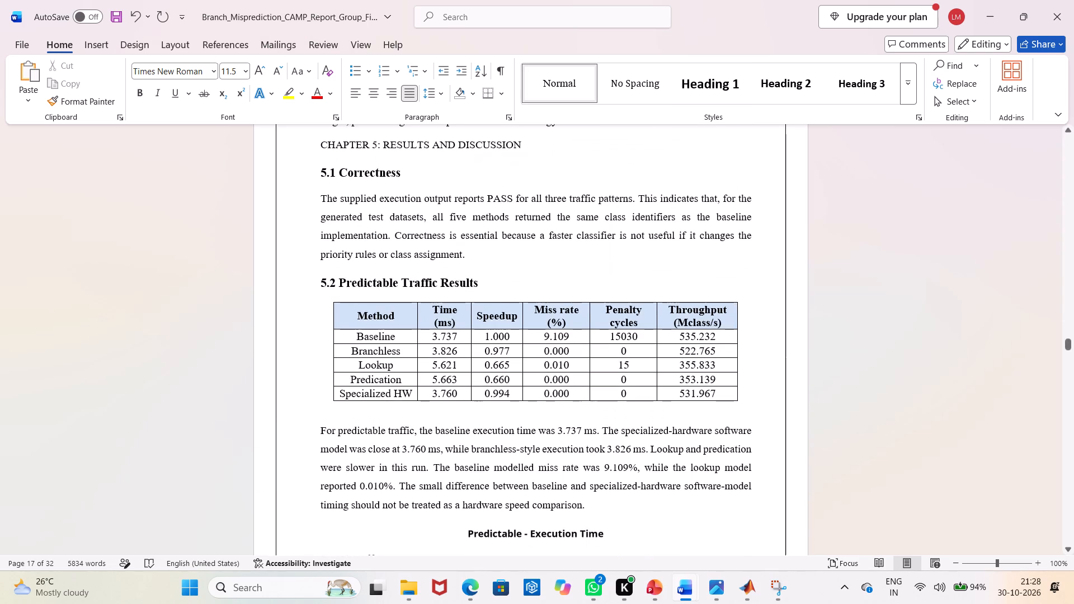
Format the CHAPTER 5: RESULTS AND DISCUSSION heading in bold with font size 14.
{"action": "scroll", "coordinate": [340, 405], "scroll_direction": "up", "scroll_amount": 4}
{"action": "left_click_drag", "start_coordinate": [537, 277], "coordinate": [346, 285]}
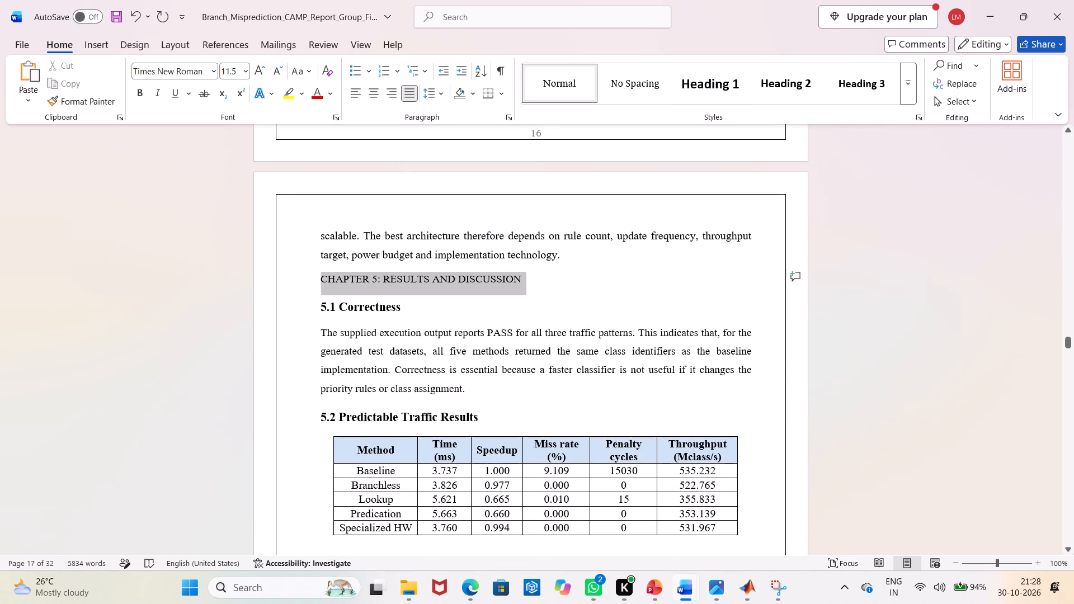
{"action": "left_click_drag", "start_coordinate": [346, 285], "coordinate": [335, 284]}
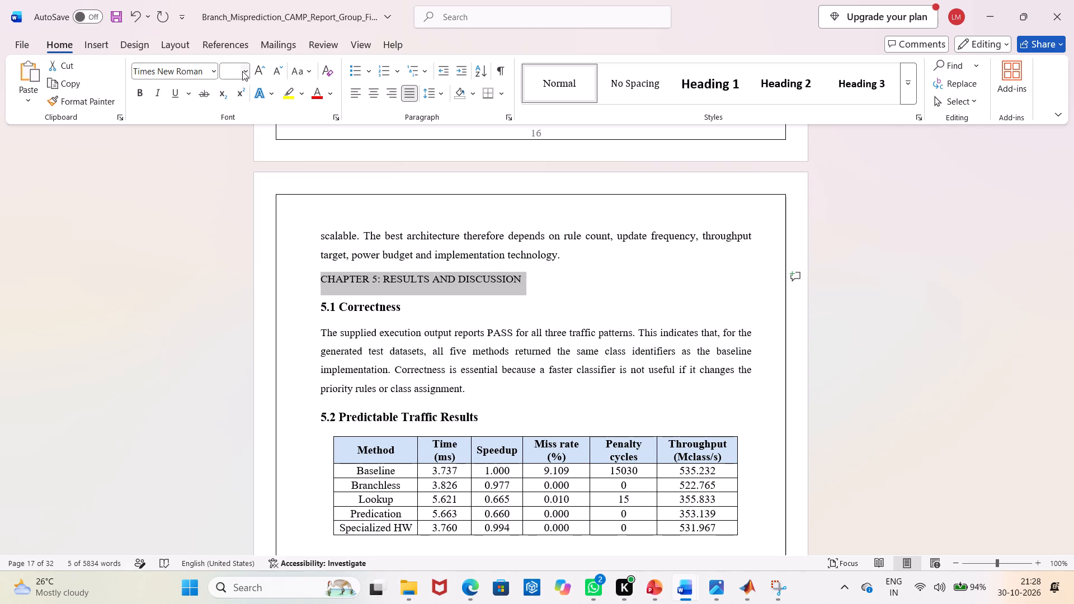
{"action": "left_click", "coordinate": [244, 70]}
{"action": "left_click", "coordinate": [238, 174]}
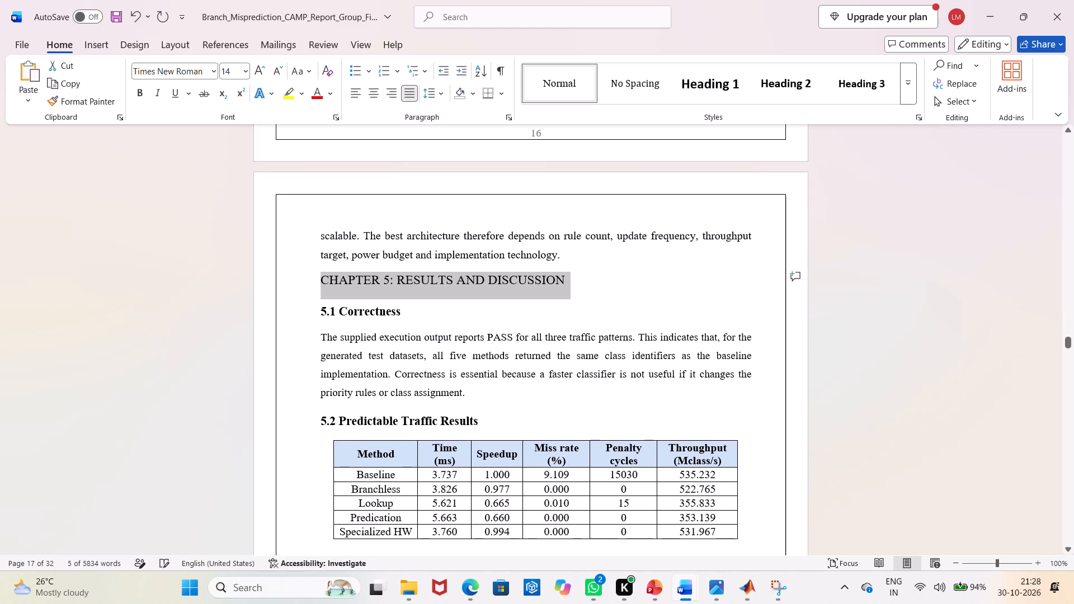
{"action": "left_click", "coordinate": [140, 94]}
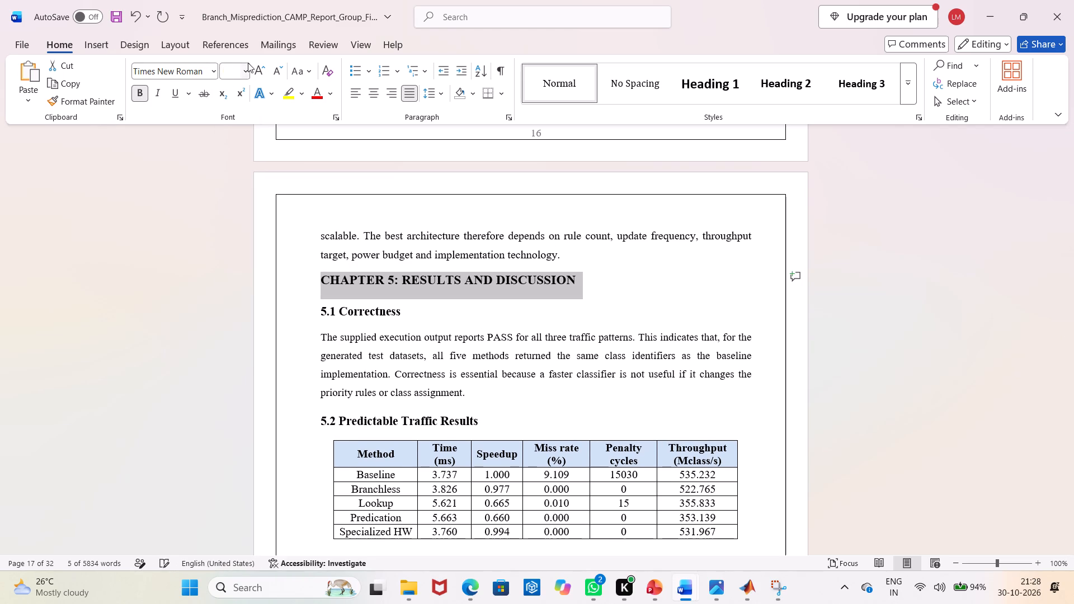
Choose a new font size for the bold CHAPTER 5: RESULTS AND DISCUSSION heading.
{"action": "left_click", "coordinate": [248, 70]}
{"action": "left_click", "coordinate": [241, 186]}
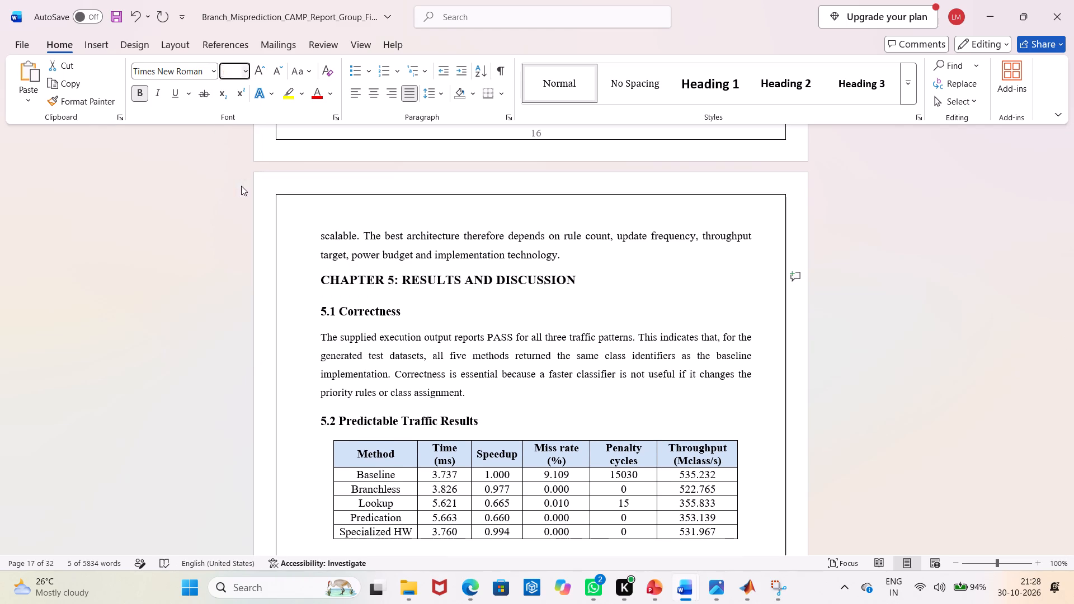
Increase the font size of the 5.1 Correctness and 5.2 Predictable Traffic Results headings to 14.
{"action": "left_click", "coordinate": [939, 305]}
{"action": "left_click_drag", "start_coordinate": [412, 314], "coordinate": [296, 323]}
{"action": "left_click", "coordinate": [253, 74]}
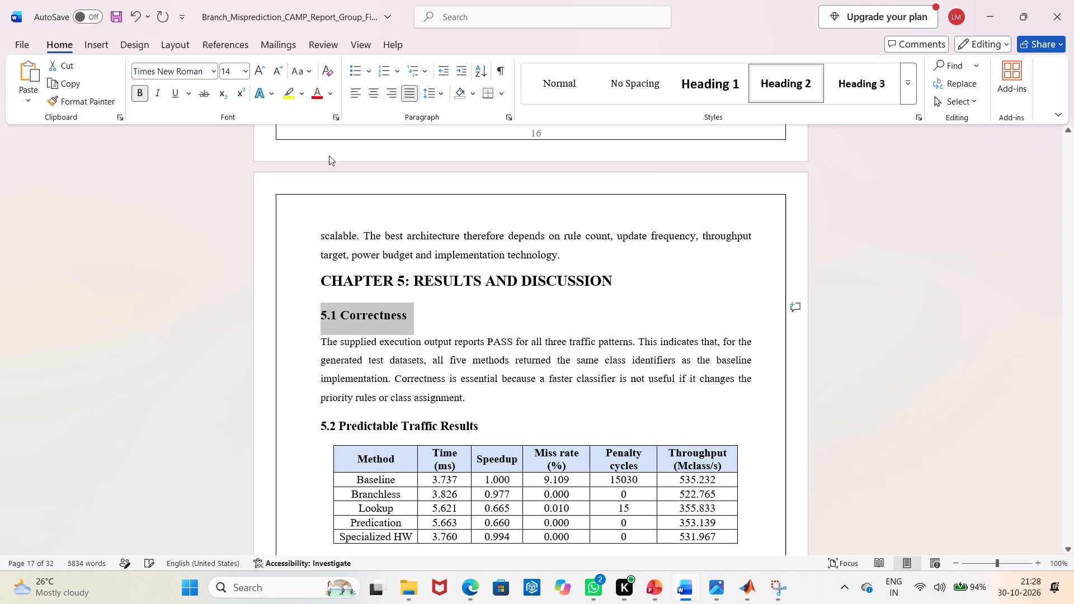
{"action": "left_click_drag", "start_coordinate": [517, 428], "coordinate": [327, 432]}
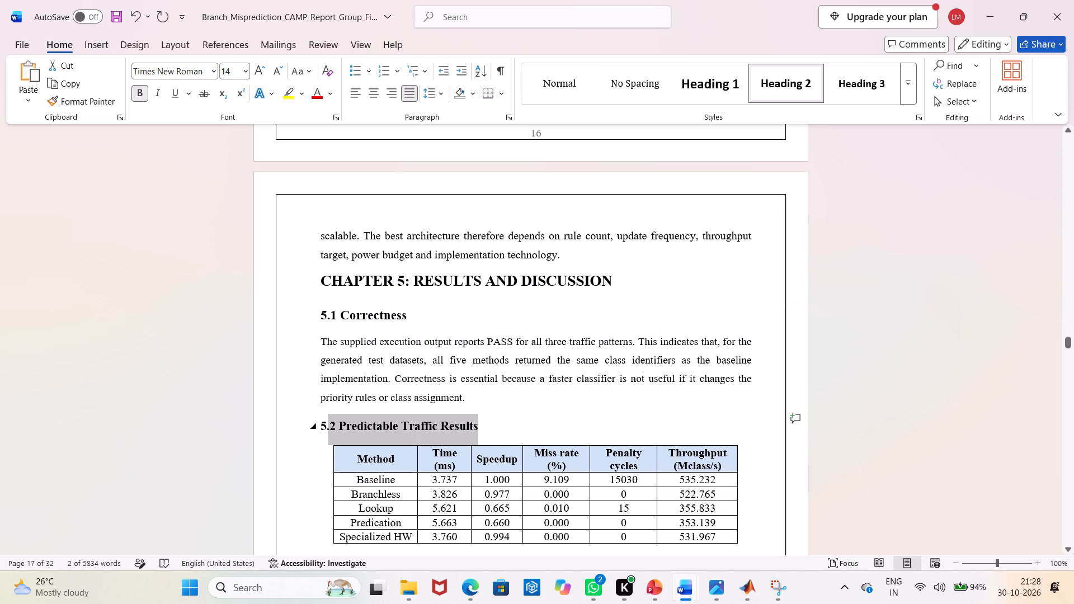
{"action": "left_click_drag", "start_coordinate": [327, 432], "coordinate": [320, 430]}
{"action": "left_click", "coordinate": [262, 67]}
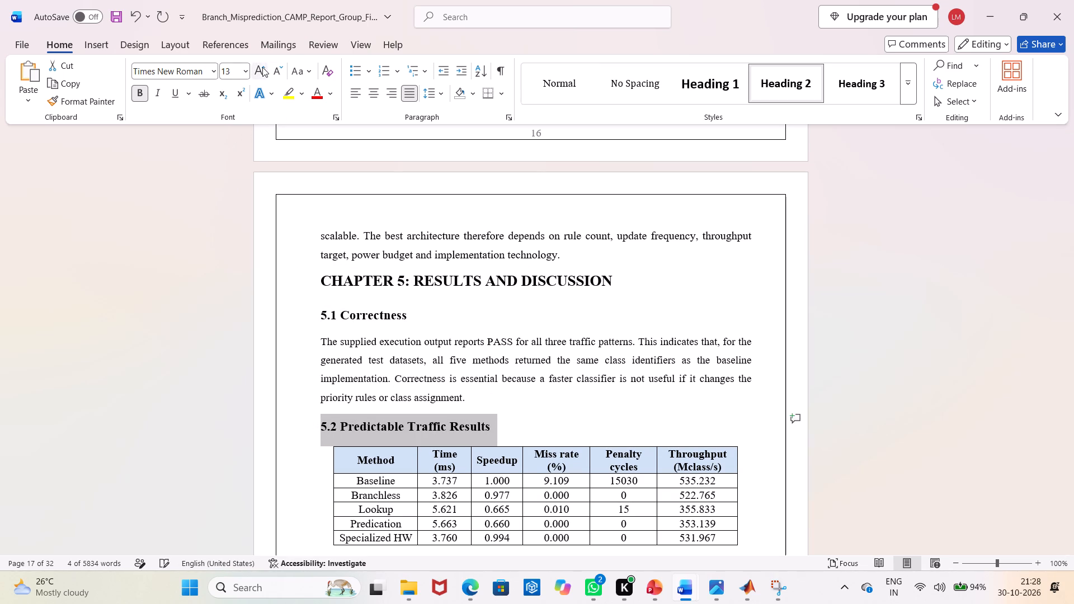
Increase the font size of the 5.1 Correctness and 5.2 Predictable Traffic Results body paragraphs to 12.
{"action": "left_click_drag", "start_coordinate": [464, 402], "coordinate": [318, 343]}
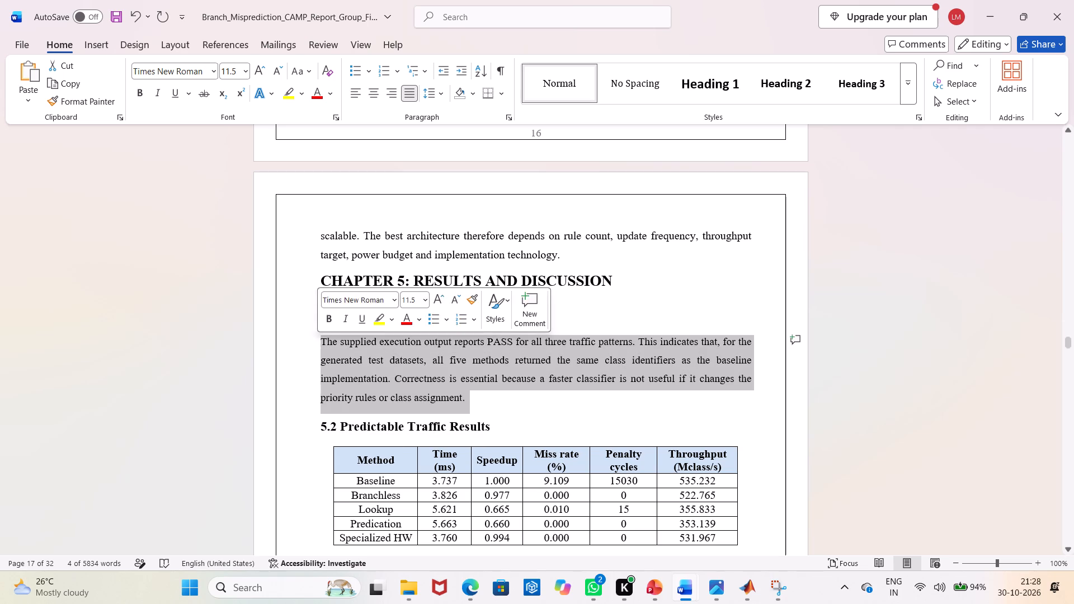
{"action": "left_click", "coordinate": [267, 70]}
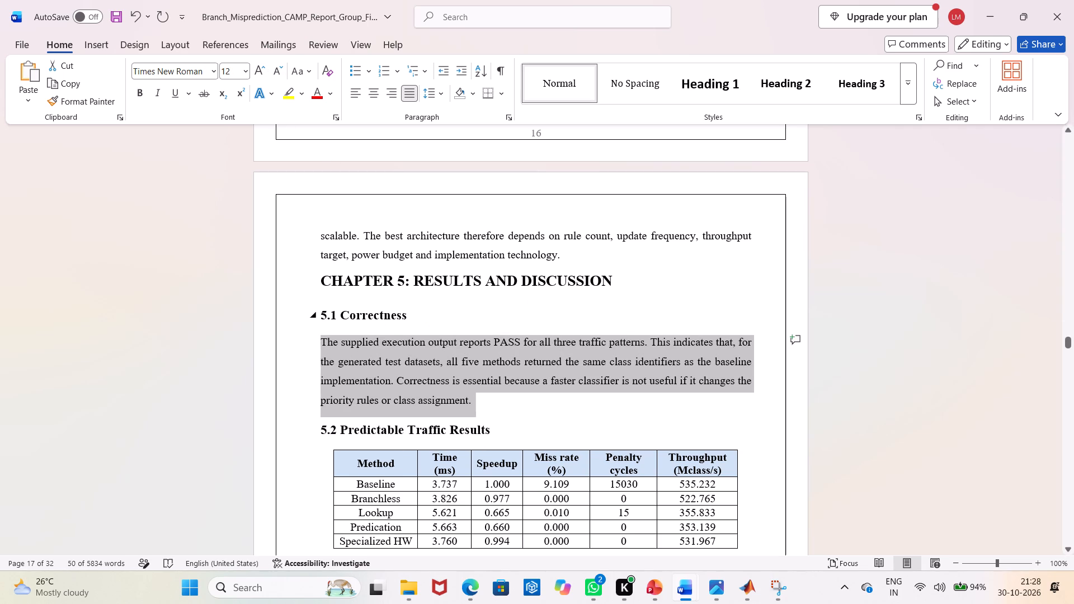
{"action": "left_click_drag", "start_coordinate": [455, 313], "coordinate": [322, 312]}
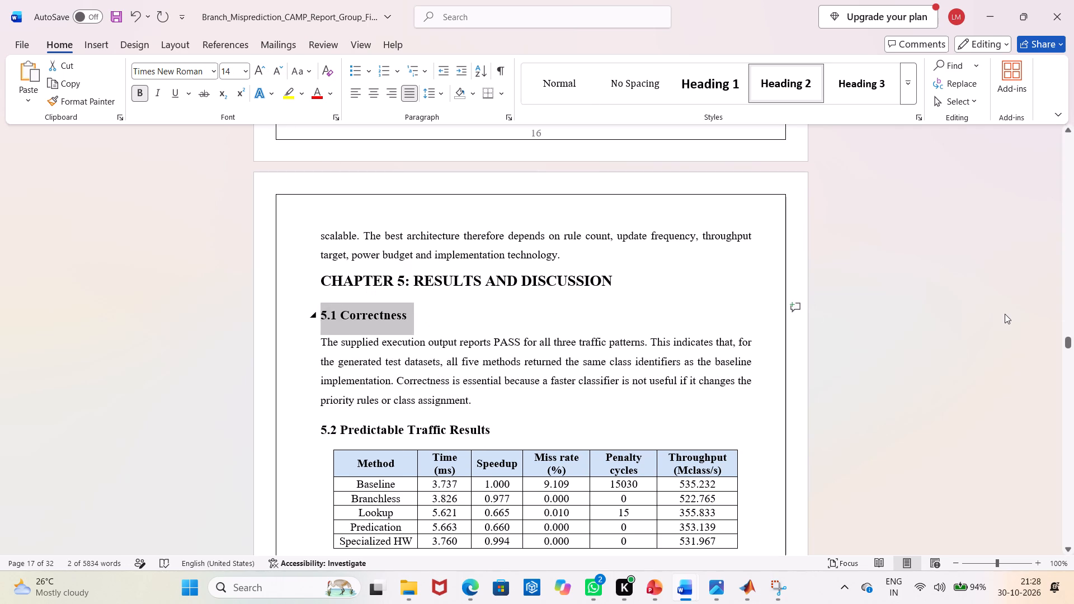
{"action": "left_click", "coordinate": [1005, 314]}
{"action": "scroll", "coordinate": [867, 387], "scroll_direction": "down", "scroll_amount": 4}
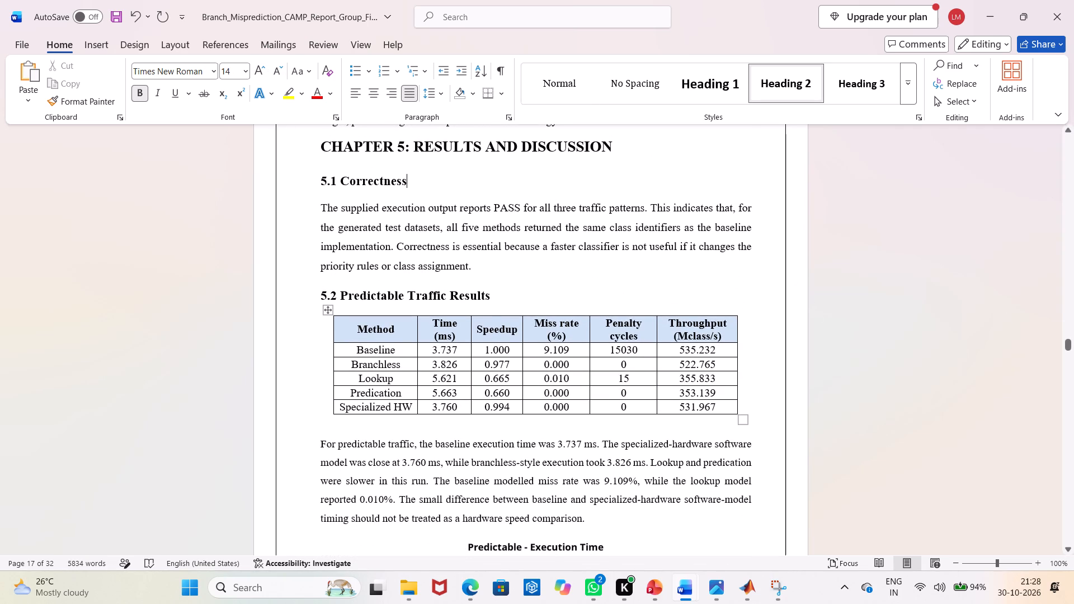
{"action": "scroll", "coordinate": [629, 430], "scroll_direction": "down", "scroll_amount": 2}
{"action": "left_click_drag", "start_coordinate": [608, 454], "coordinate": [281, 377]}
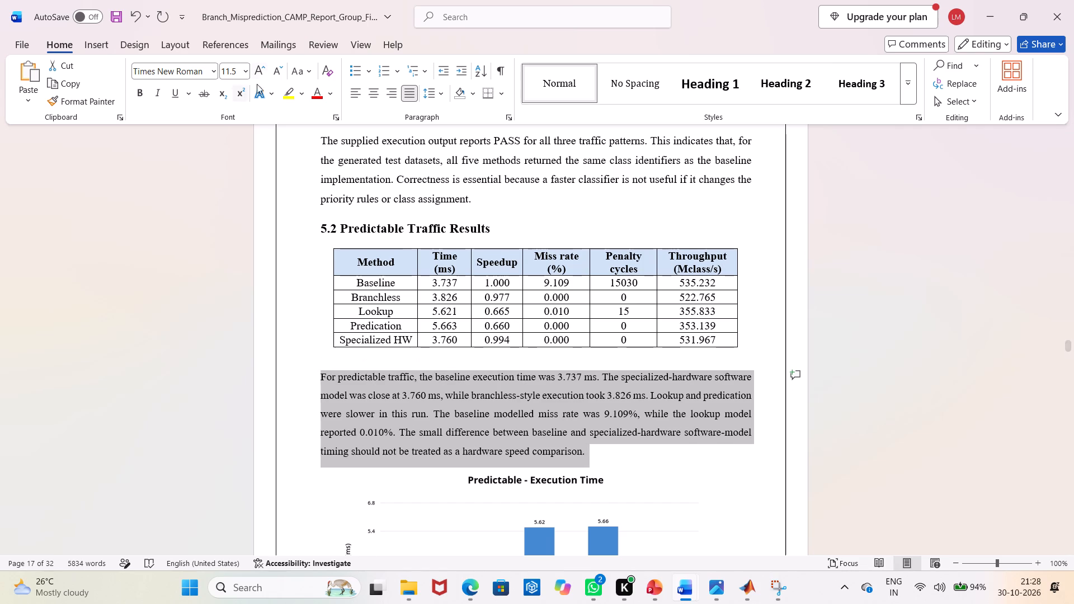
{"action": "left_click", "coordinate": [263, 76]}
Shrink the Predictable - Execution Time chart proportionally so it fits below the 5.2 paragraph on page 17.
{"action": "scroll", "coordinate": [944, 488], "scroll_direction": "down", "scroll_amount": 7}
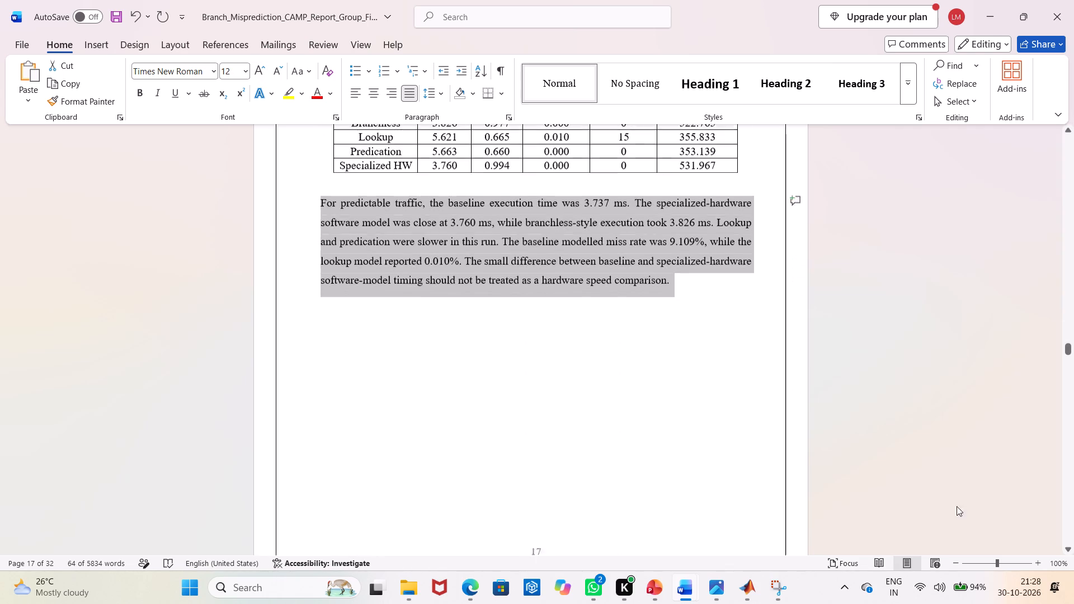
{"action": "scroll", "coordinate": [957, 506], "scroll_direction": "down", "scroll_amount": 5}
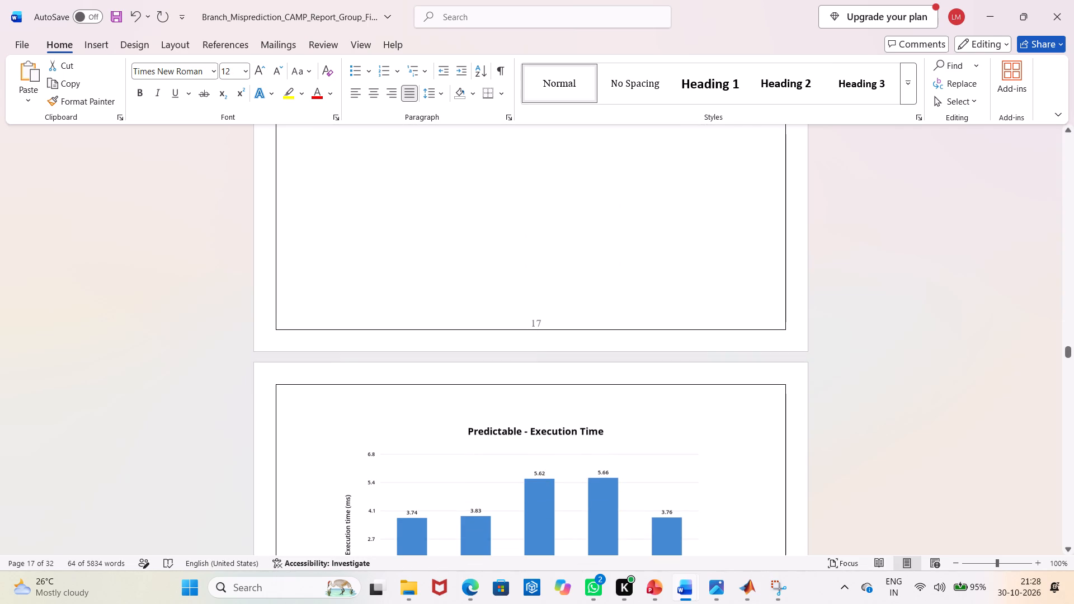
{"action": "left_click", "coordinate": [520, 451]}
{"action": "scroll", "coordinate": [548, 494], "scroll_direction": "down", "scroll_amount": 3}
{"action": "scroll", "coordinate": [726, 504], "scroll_direction": "down", "scroll_amount": 3}
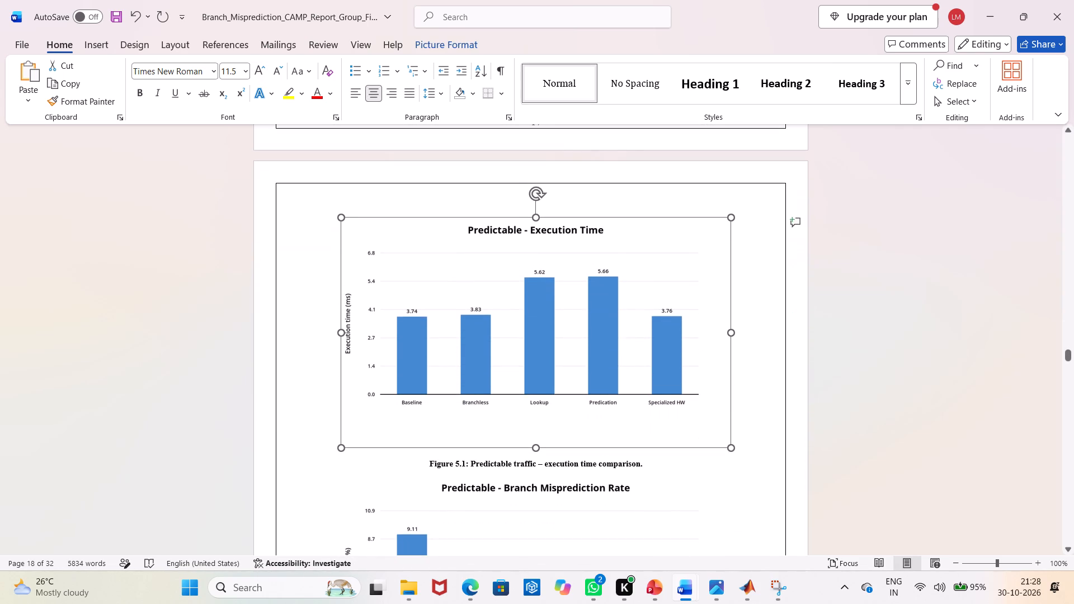
{"action": "left_click_drag", "start_coordinate": [730, 447], "coordinate": [721, 442]}
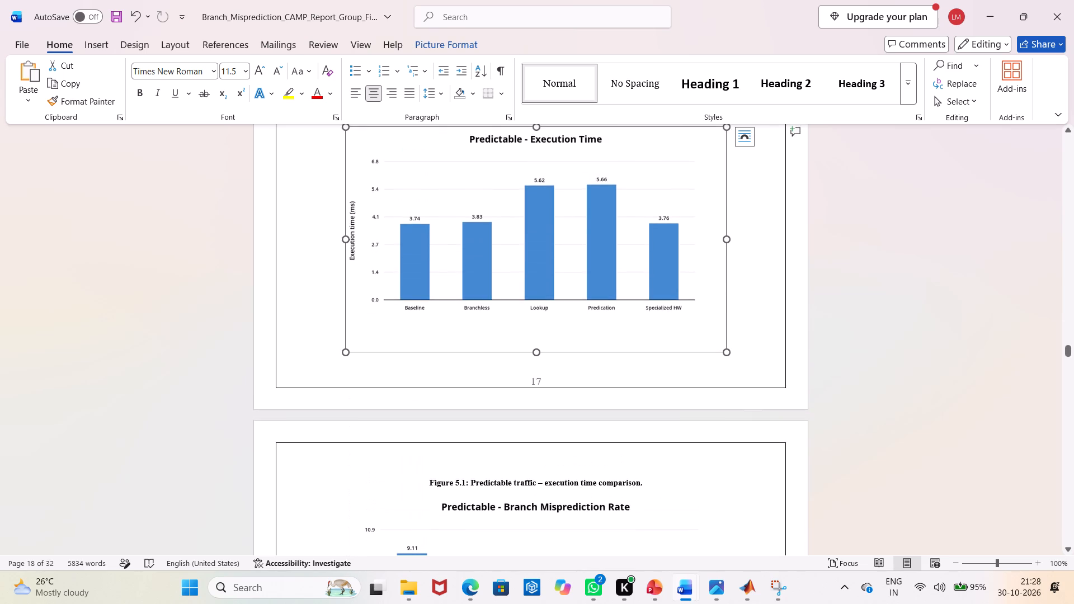
{"action": "scroll", "coordinate": [766, 436], "scroll_direction": "up", "scroll_amount": 5}
{"action": "scroll", "coordinate": [766, 436], "scroll_direction": "down", "scroll_amount": 5}
{"action": "left_click_drag", "start_coordinate": [724, 351], "coordinate": [717, 336]}
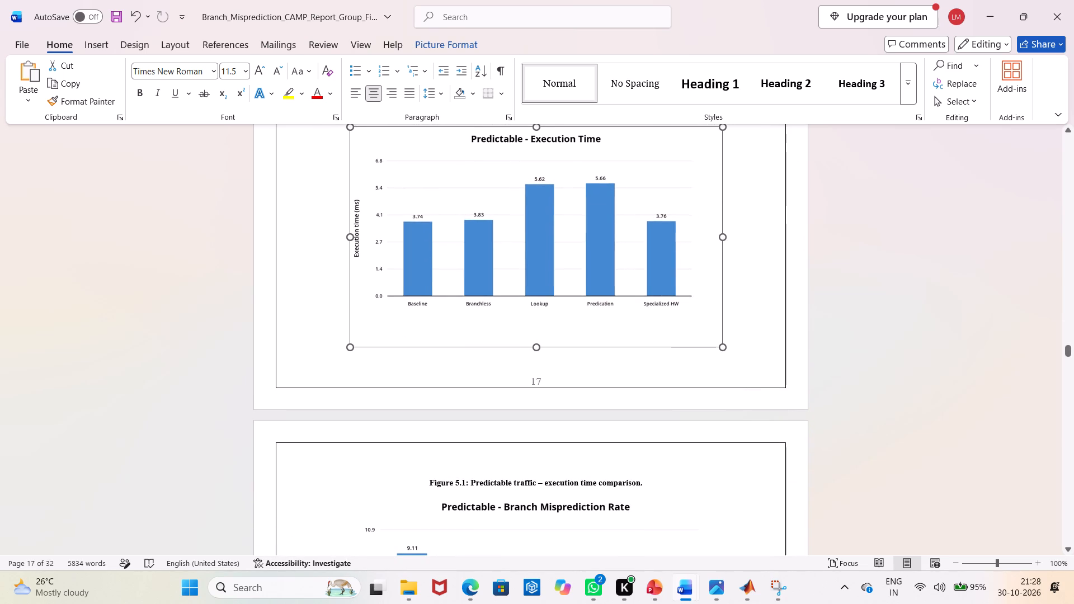
{"action": "left_click_drag", "start_coordinate": [717, 336], "coordinate": [713, 327]}
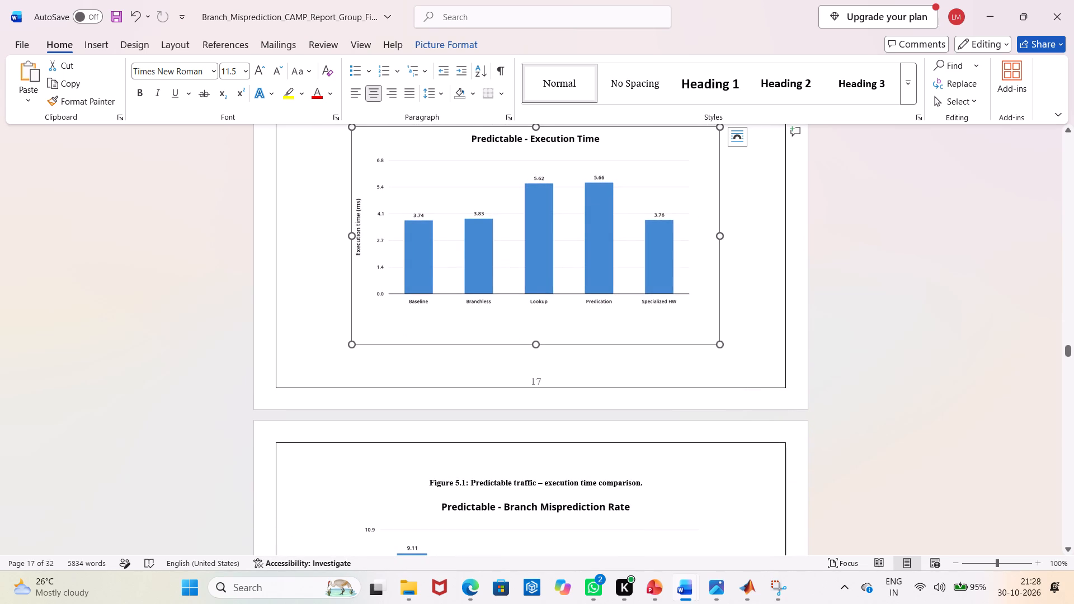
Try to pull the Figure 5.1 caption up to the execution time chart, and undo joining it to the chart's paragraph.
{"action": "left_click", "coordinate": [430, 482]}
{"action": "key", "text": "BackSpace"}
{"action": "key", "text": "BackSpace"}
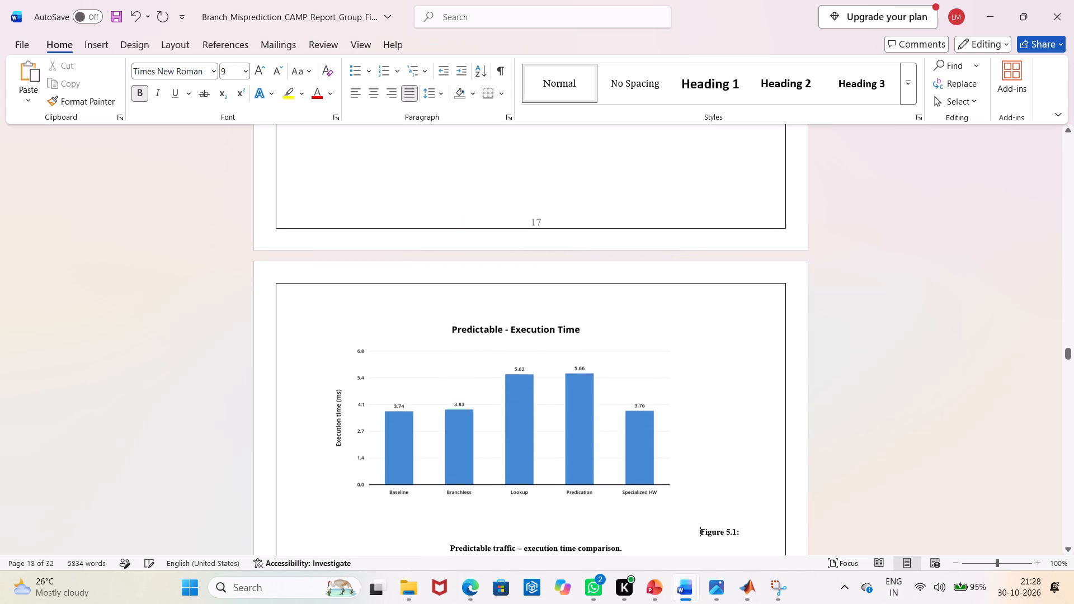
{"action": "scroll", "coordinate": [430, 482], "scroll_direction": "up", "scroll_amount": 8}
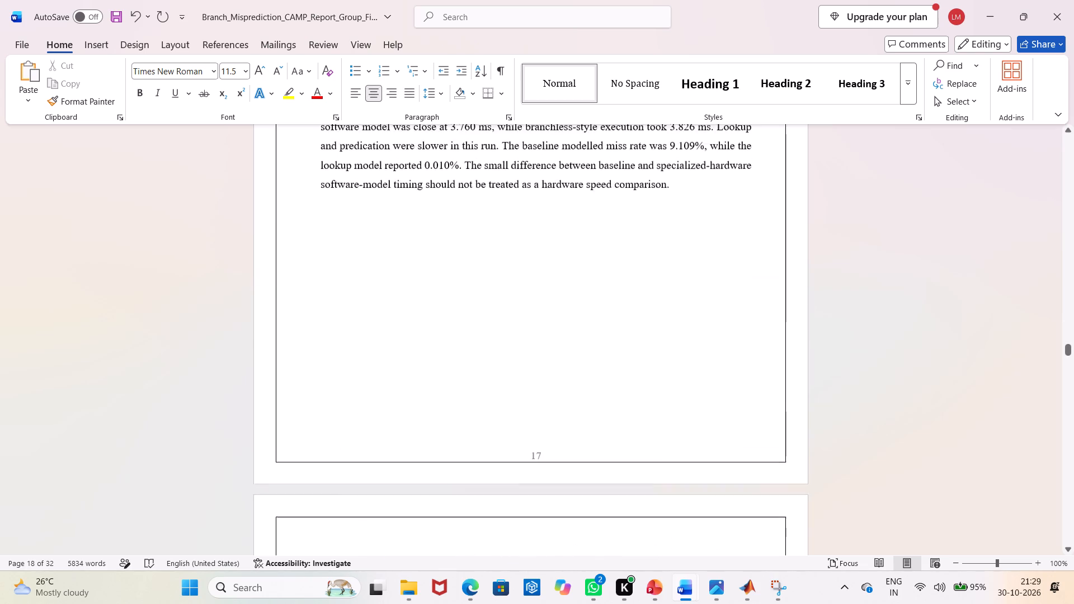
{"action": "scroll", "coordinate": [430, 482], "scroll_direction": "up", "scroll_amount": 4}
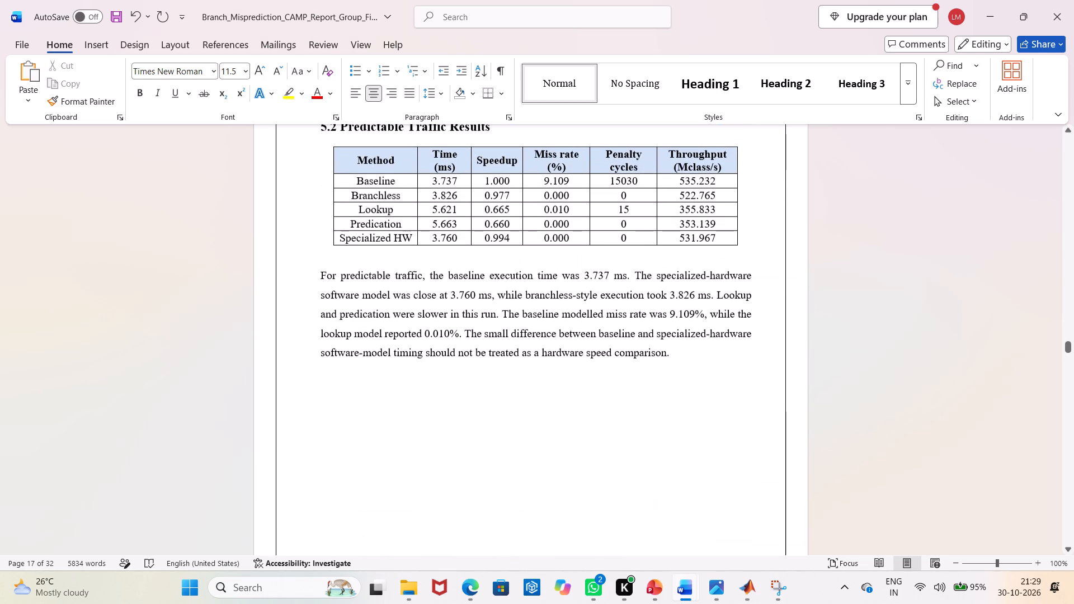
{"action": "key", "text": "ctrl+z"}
Delete the Figure 5.1: Predictable traffic – execution time comparison caption at the start of page 18.
{"action": "scroll", "coordinate": [557, 508], "scroll_direction": "down", "scroll_amount": 3}
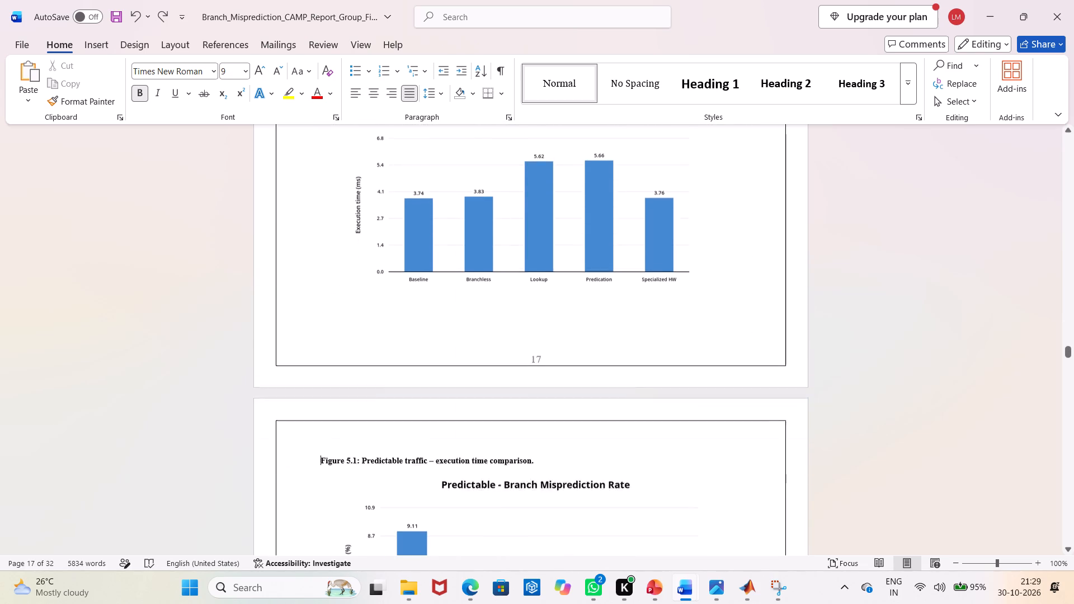
{"action": "left_click_drag", "start_coordinate": [546, 434], "coordinate": [261, 410]}
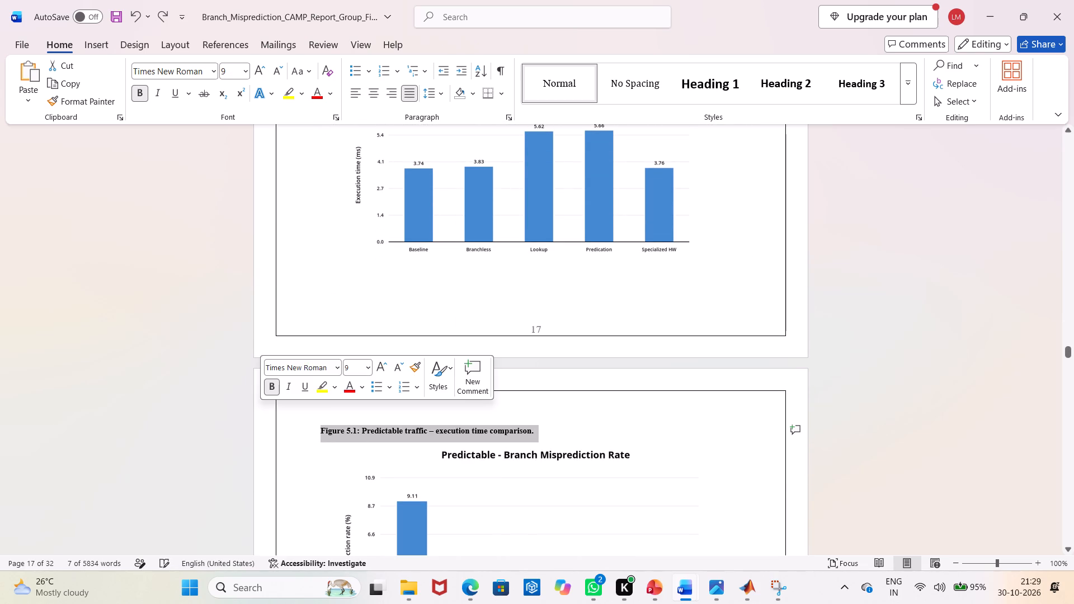
{"action": "key", "text": "BackSpace"}
{"action": "scroll", "coordinate": [463, 568], "scroll_direction": "up", "scroll_amount": 5}
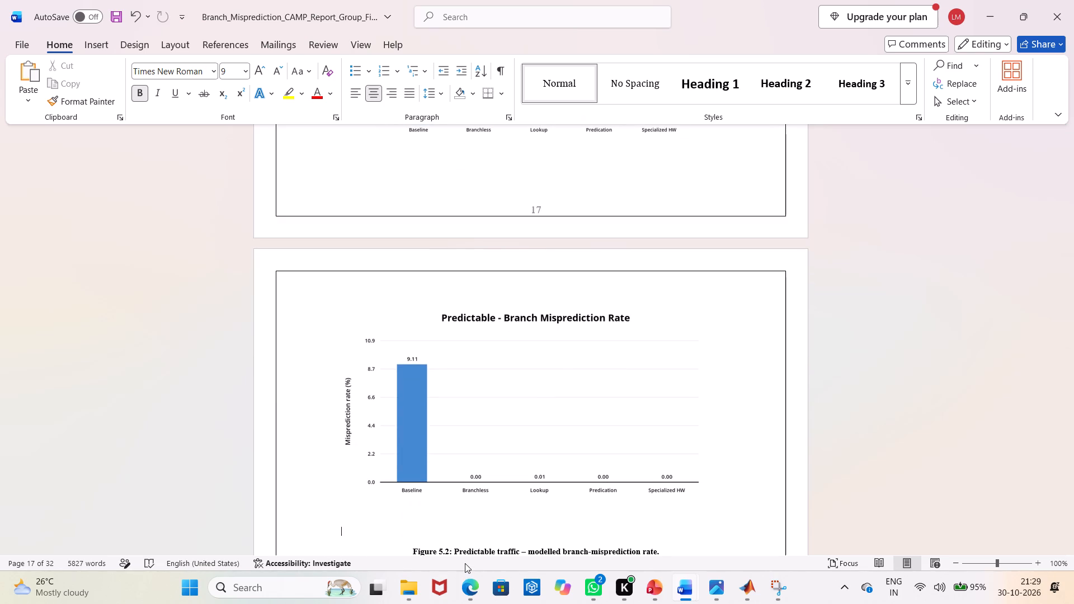
{"action": "scroll", "coordinate": [466, 427], "scroll_direction": "up", "scroll_amount": 15}
Increase the font size of the body paragraph below the 5.3 Mixed Traffic Results table to 12.
{"action": "scroll", "coordinate": [466, 427], "scroll_direction": "down", "scroll_amount": 18}
{"action": "scroll", "coordinate": [466, 427], "scroll_direction": "down", "scroll_amount": 11}
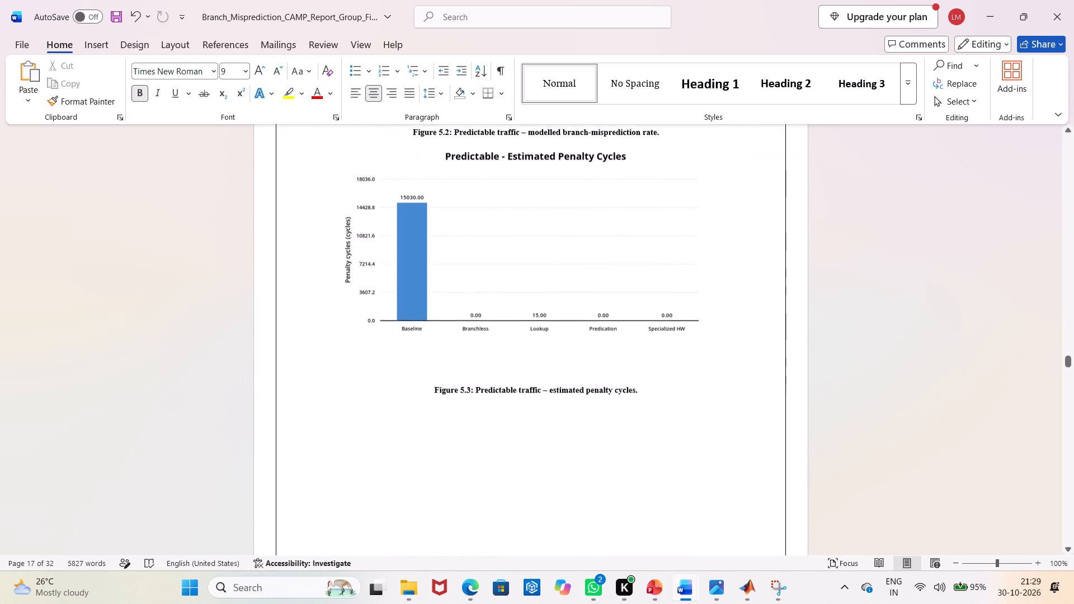
{"action": "scroll", "coordinate": [463, 430], "scroll_direction": "down", "scroll_amount": 10}
{"action": "scroll", "coordinate": [463, 431], "scroll_direction": "down", "scroll_amount": 17}
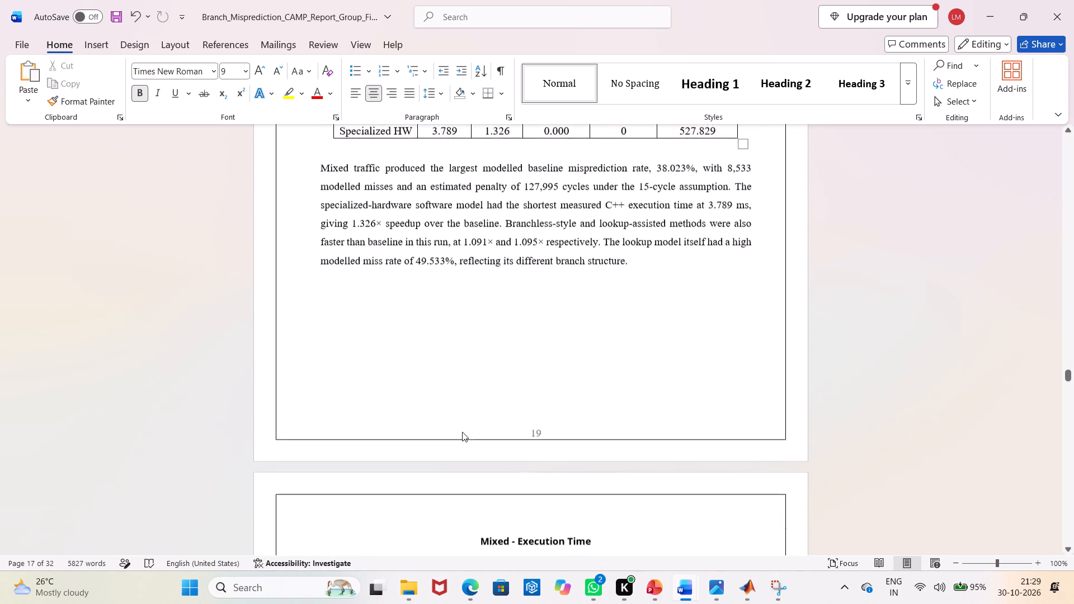
{"action": "scroll", "coordinate": [462, 432], "scroll_direction": "up", "scroll_amount": 4}
{"action": "left_click_drag", "start_coordinate": [665, 394], "coordinate": [279, 292]}
{"action": "left_click", "coordinate": [256, 68]}
{"action": "scroll", "coordinate": [388, 413], "scroll_direction": "up", "scroll_amount": 3}
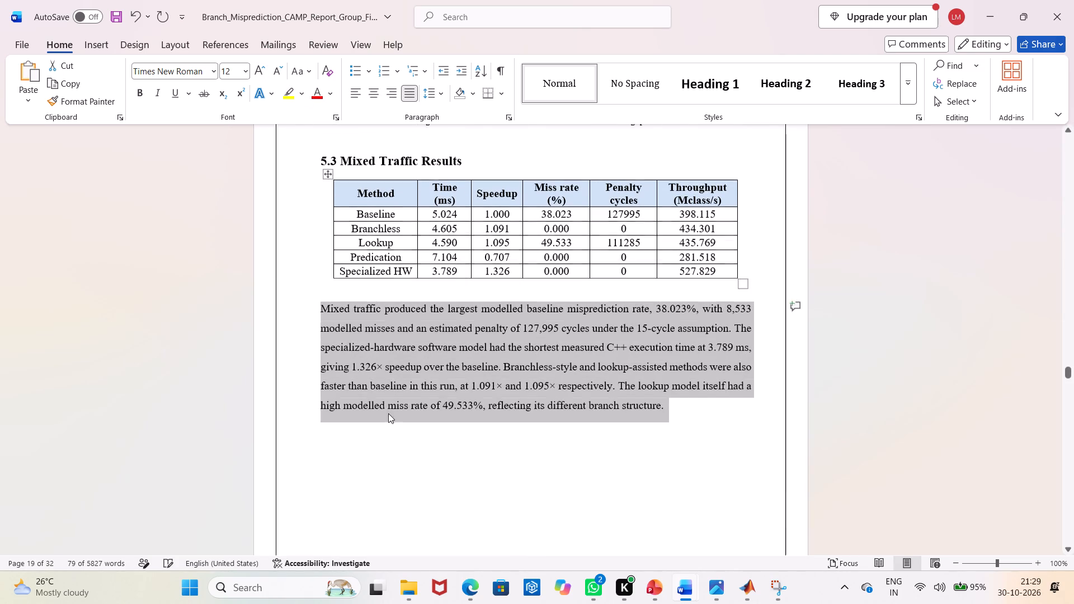
{"action": "left_click_drag", "start_coordinate": [478, 240], "coordinate": [310, 246]}
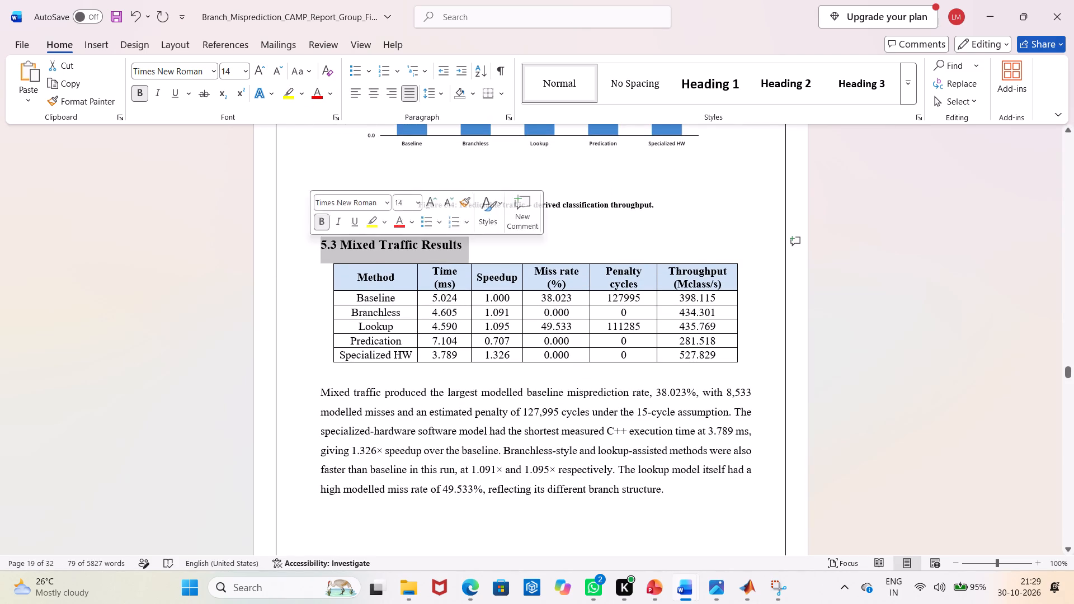
Format section 5.4 Bursty Traffic Results with a 14-point heading and a 12-point body paragraph.
{"action": "scroll", "coordinate": [880, 461], "scroll_direction": "down", "scroll_amount": 7}
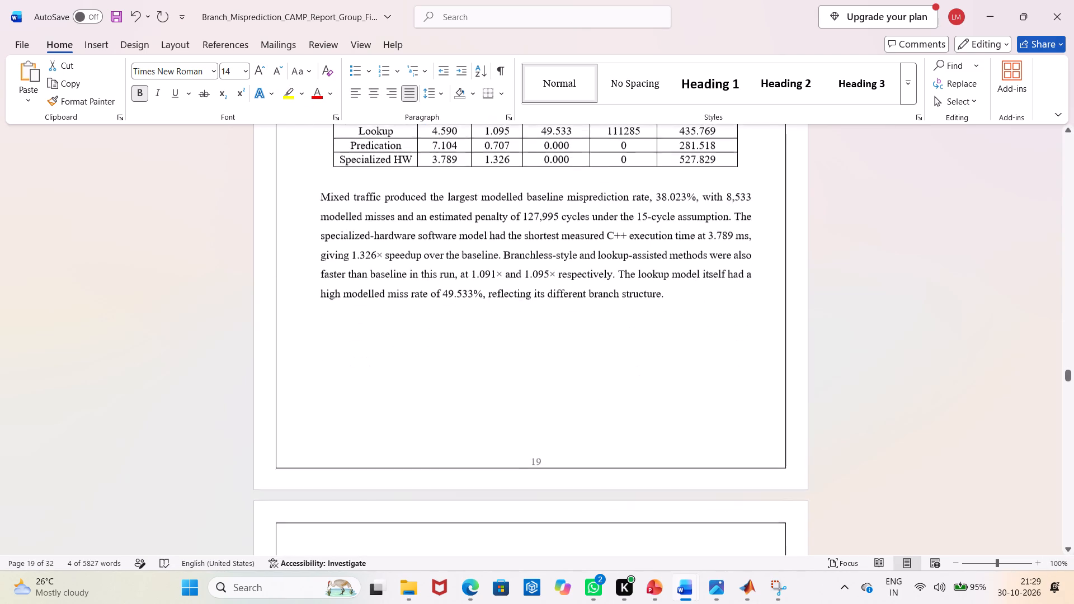
{"action": "scroll", "coordinate": [880, 461], "scroll_direction": "down", "scroll_amount": 3}
{"action": "scroll", "coordinate": [771, 485], "scroll_direction": "down", "scroll_amount": 4}
{"action": "scroll", "coordinate": [663, 499], "scroll_direction": "down", "scroll_amount": 11}
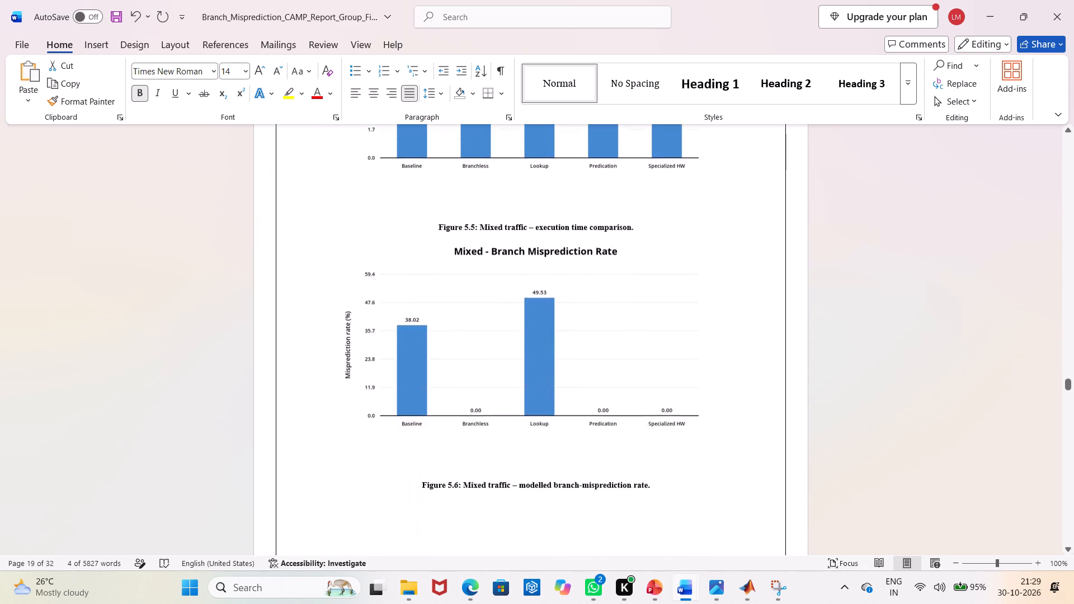
{"action": "scroll", "coordinate": [678, 482], "scroll_direction": "down", "scroll_amount": 9}
{"action": "scroll", "coordinate": [680, 480], "scroll_direction": "down", "scroll_amount": 12}
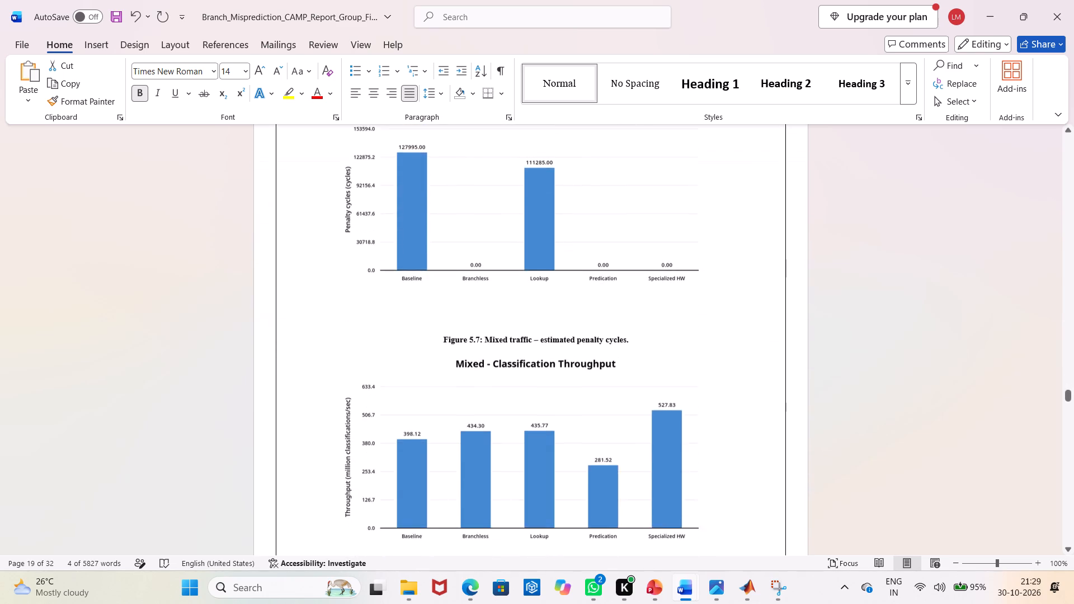
{"action": "scroll", "coordinate": [681, 486], "scroll_direction": "down", "scroll_amount": 16}
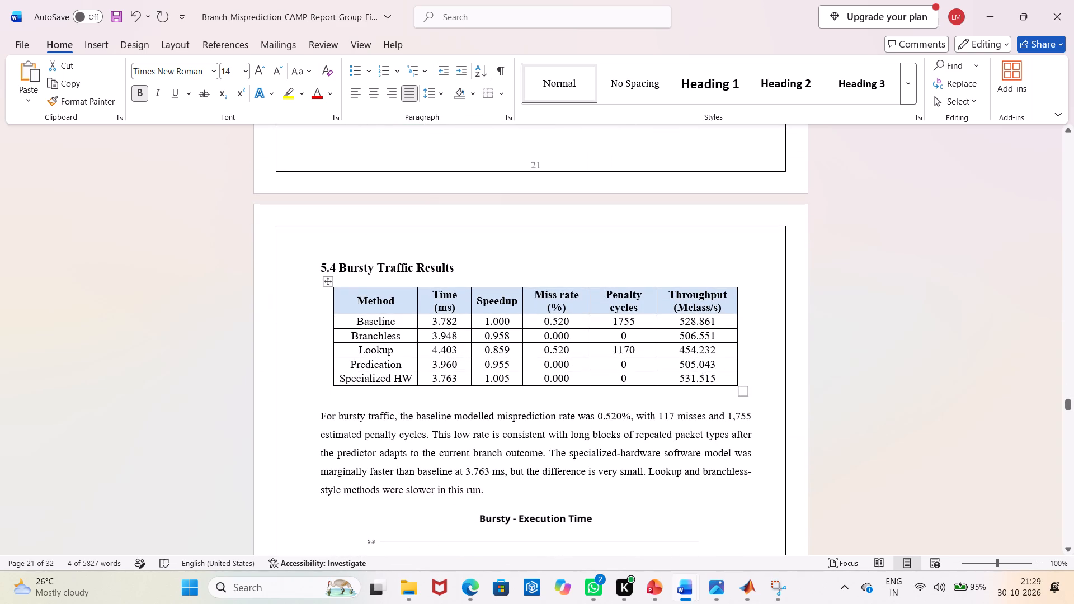
{"action": "left_click_drag", "start_coordinate": [461, 268], "coordinate": [286, 268]}
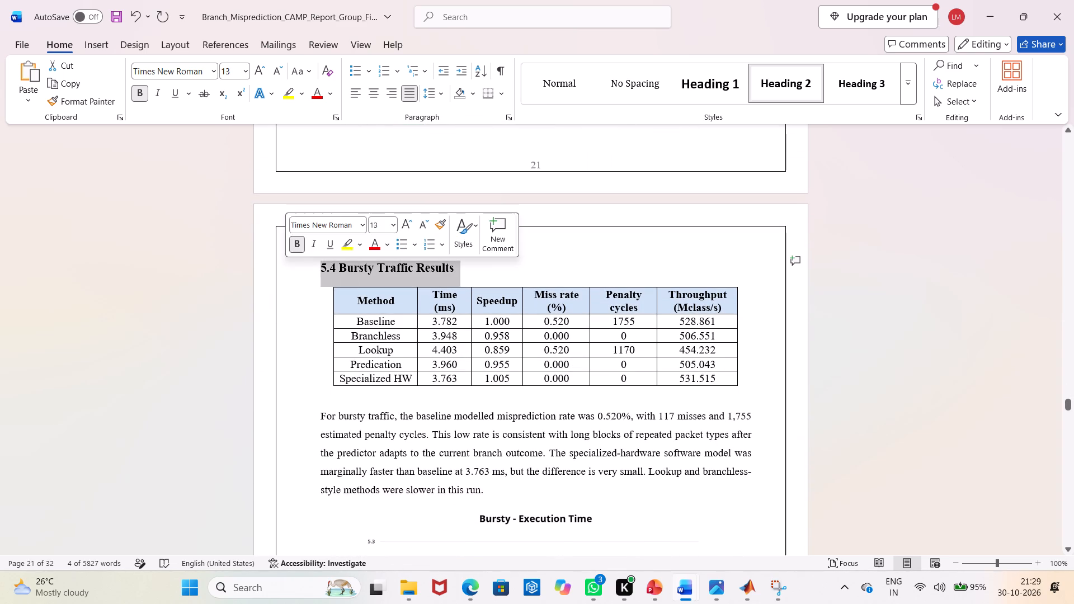
{"action": "left_click", "coordinate": [263, 67]}
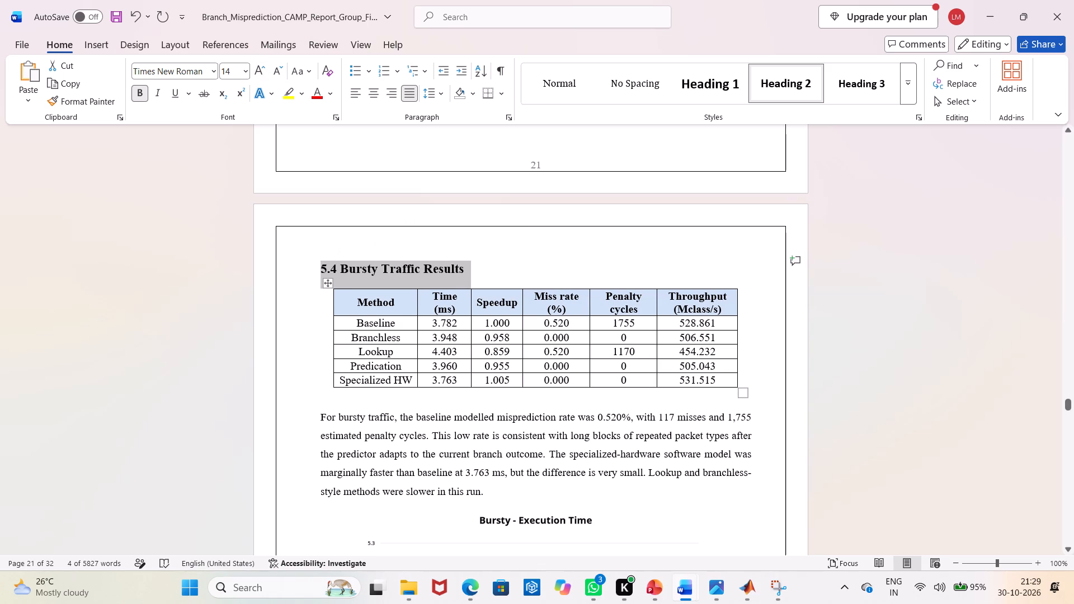
{"action": "left_click_drag", "start_coordinate": [497, 485], "coordinate": [194, 424]}
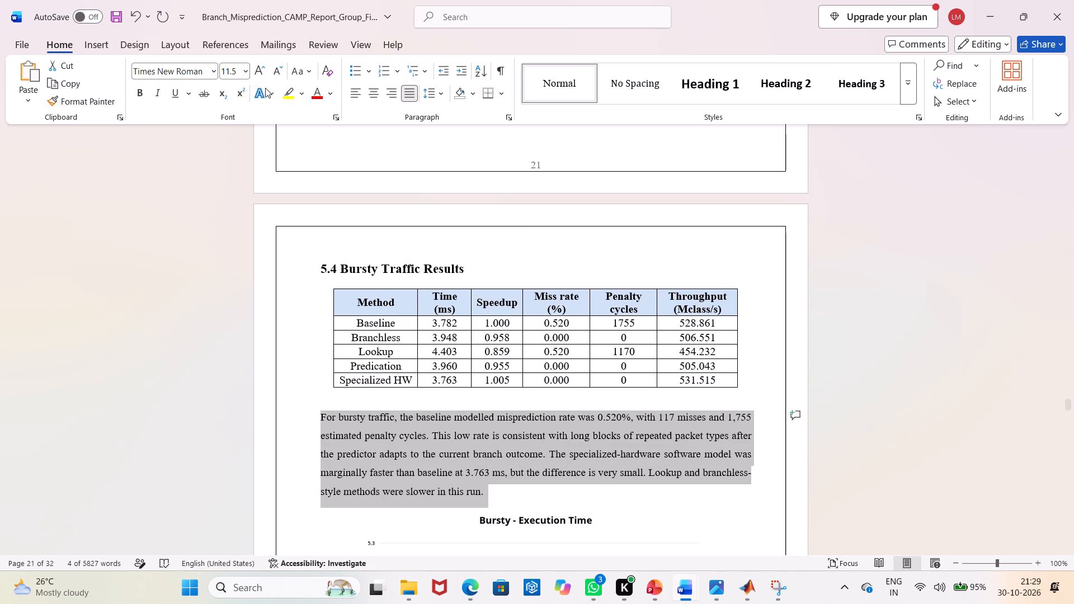
{"action": "left_click", "coordinate": [260, 71]}
Increase the font size of the body paragraph below the 5.5 Overall Comparison table to 12.
{"action": "scroll", "coordinate": [884, 464], "scroll_direction": "down", "scroll_amount": 7}
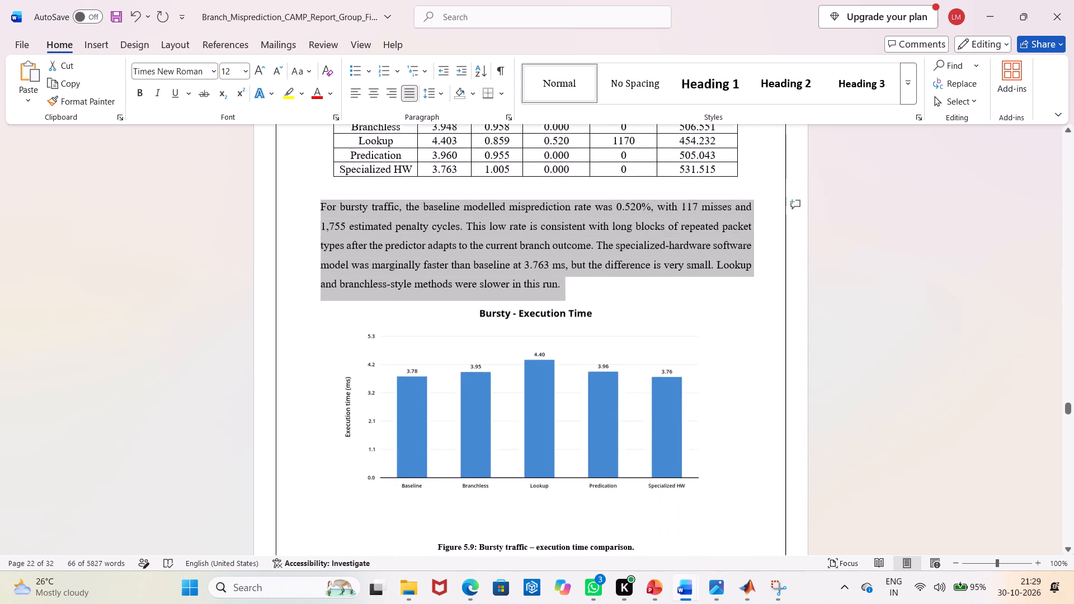
{"action": "scroll", "coordinate": [882, 471], "scroll_direction": "down", "scroll_amount": 20}
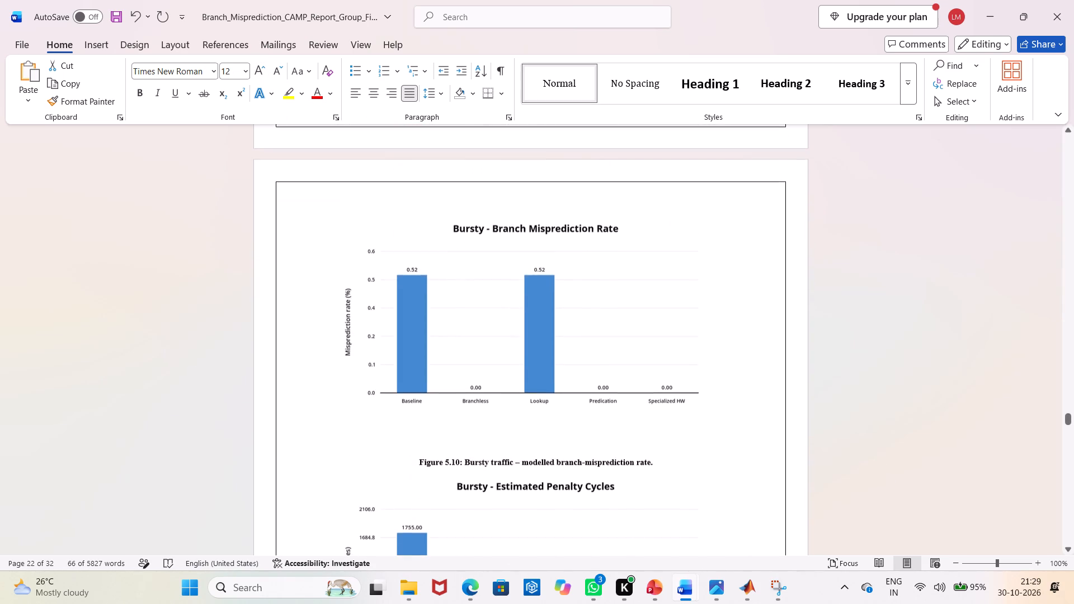
{"action": "scroll", "coordinate": [878, 486], "scroll_direction": "down", "scroll_amount": 9}
{"action": "scroll", "coordinate": [878, 486], "scroll_direction": "down", "scroll_amount": 18}
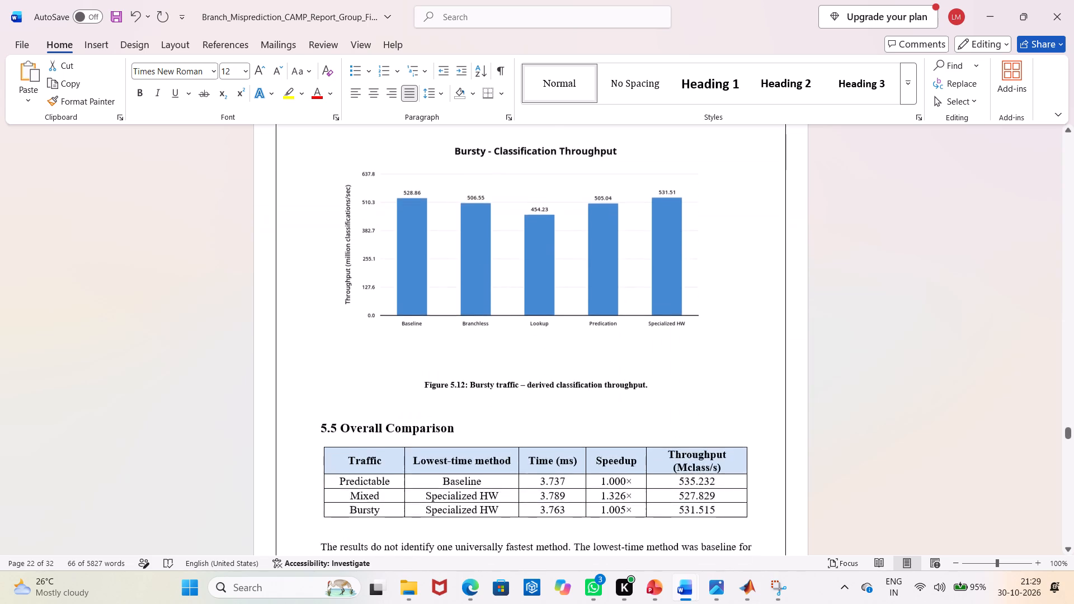
{"action": "scroll", "coordinate": [878, 486], "scroll_direction": "down", "scroll_amount": 6}
{"action": "scroll", "coordinate": [483, 422], "scroll_direction": "up", "scroll_amount": 4}
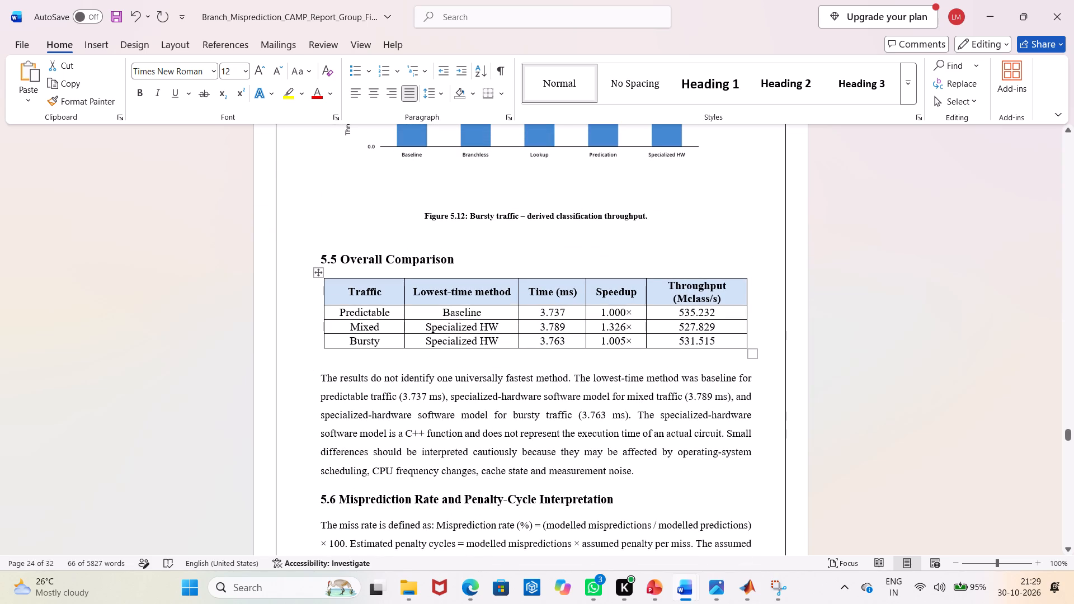
{"action": "left_click_drag", "start_coordinate": [460, 243], "coordinate": [459, 258]}
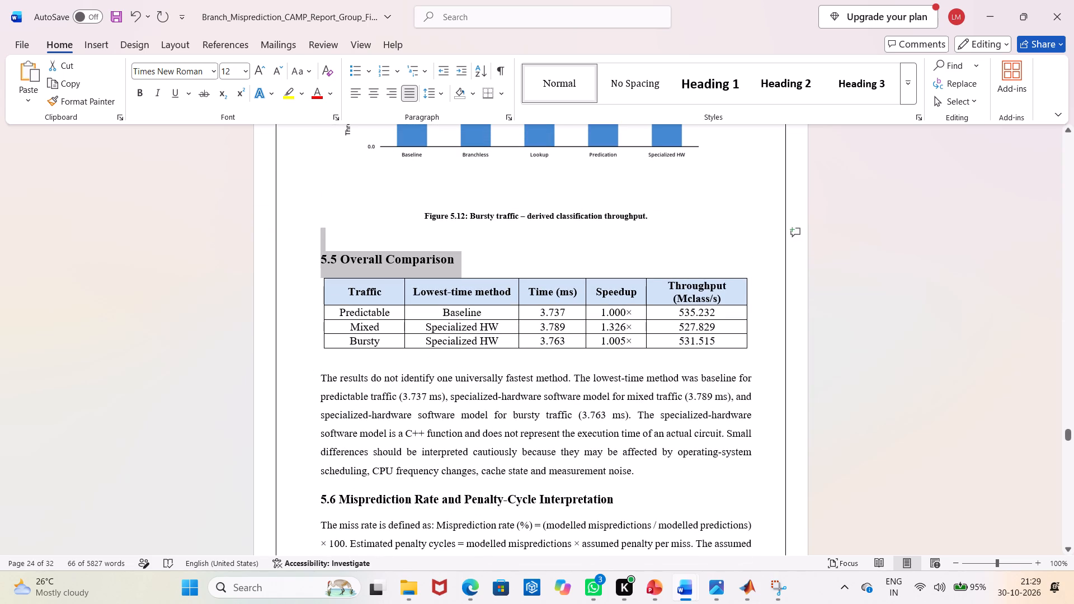
{"action": "left_click_drag", "start_coordinate": [459, 258], "coordinate": [460, 257]}
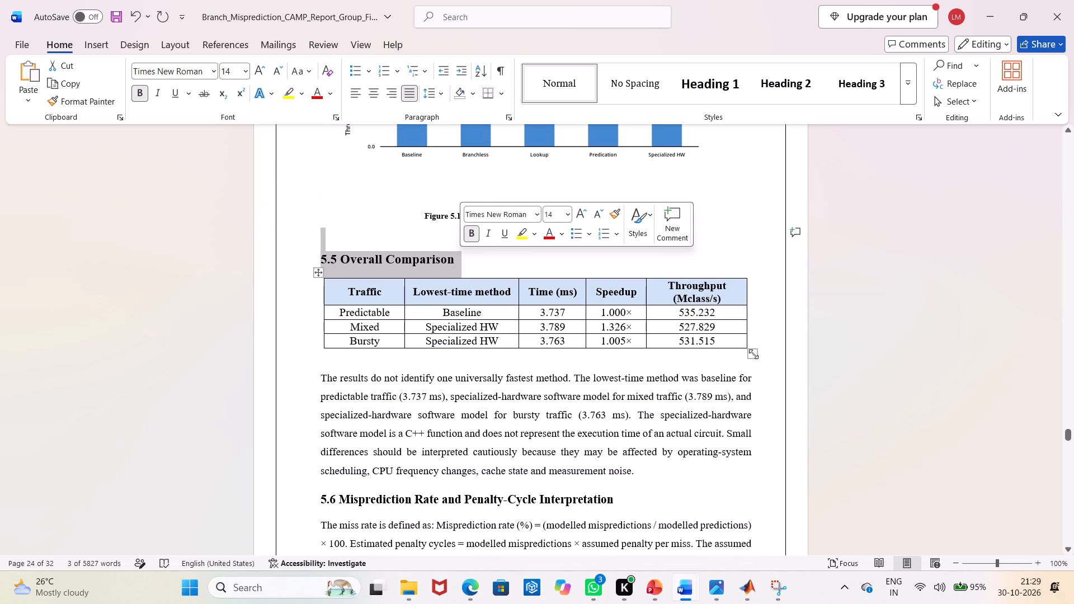
{"action": "left_click", "coordinate": [817, 399]}
{"action": "left_click_drag", "start_coordinate": [644, 470], "coordinate": [233, 374]}
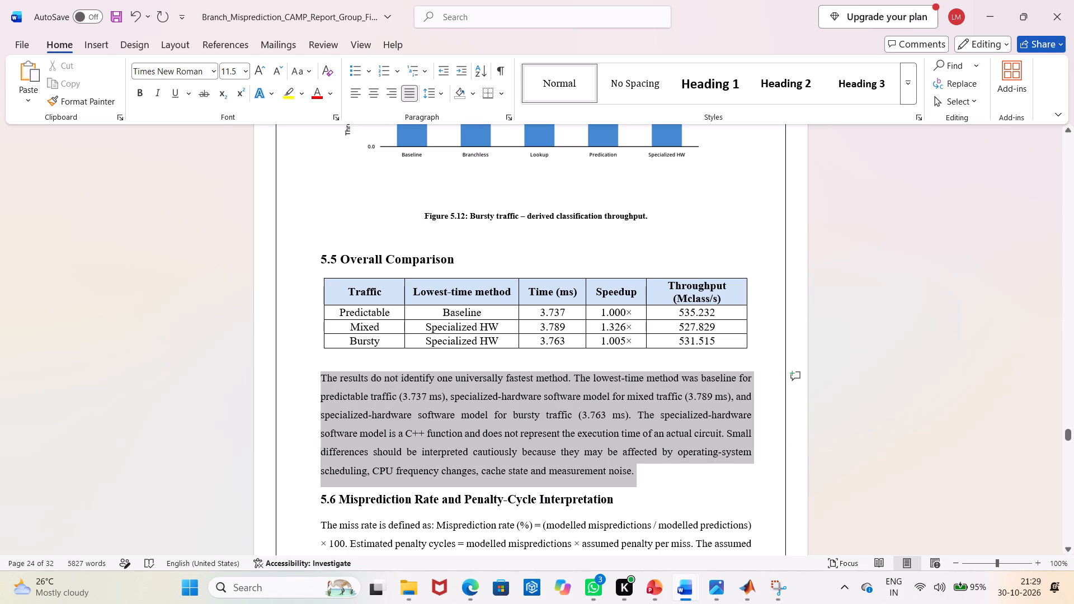
{"action": "left_click_drag", "start_coordinate": [233, 374], "coordinate": [232, 373]}
{"action": "left_click", "coordinate": [255, 75]}
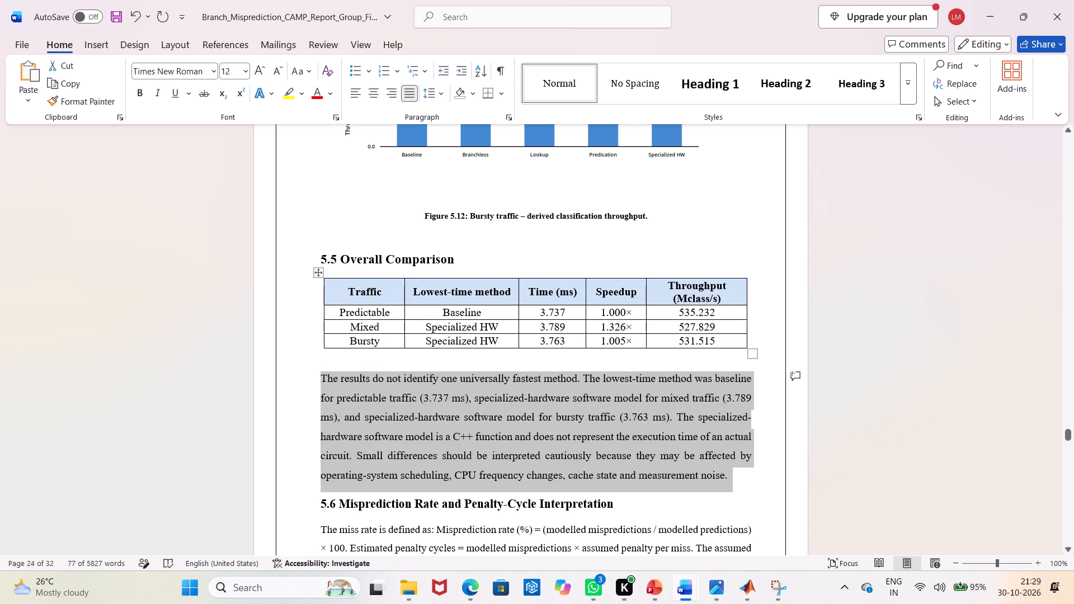
Remove the blue shading from the header row of the 5.5 Overall Comparison table.
{"action": "left_click_drag", "start_coordinate": [723, 296], "coordinate": [311, 298]}
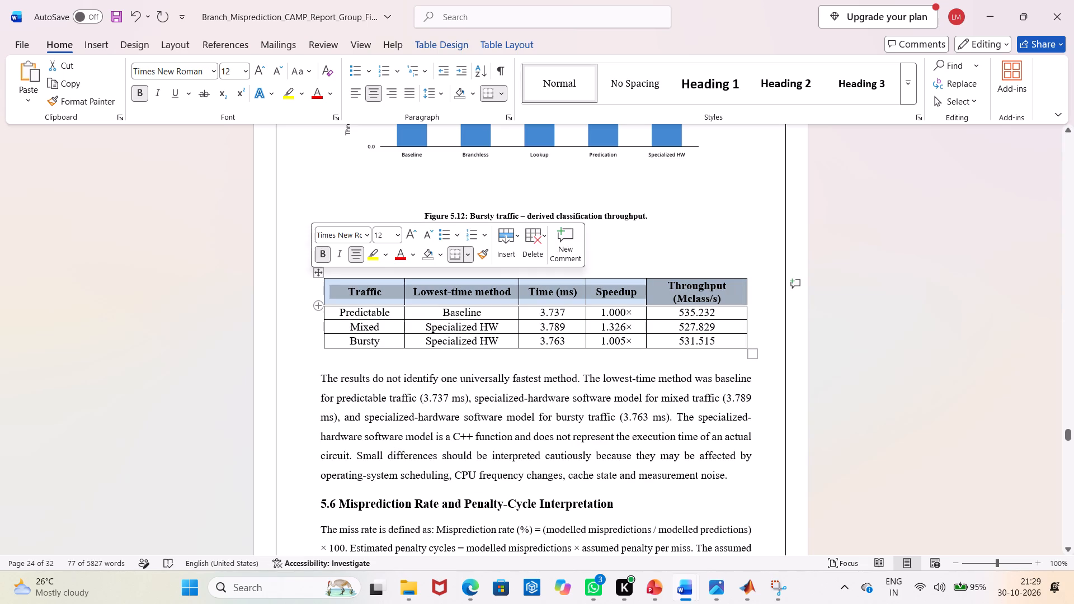
{"action": "left_click", "coordinate": [464, 96]}
Remove the blue shading from the header row of the 5.4 Bursty Traffic Results table.
{"action": "scroll", "coordinate": [477, 251], "scroll_direction": "up", "scroll_amount": 7}
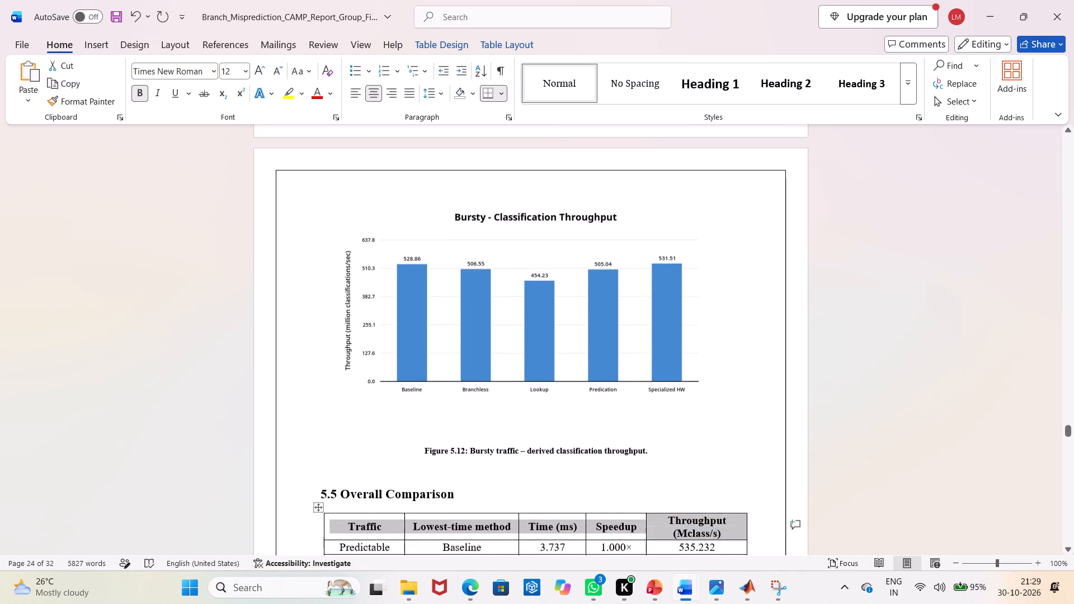
{"action": "scroll", "coordinate": [477, 251], "scroll_direction": "up", "scroll_amount": 5}
{"action": "scroll", "coordinate": [477, 251], "scroll_direction": "up", "scroll_amount": 20}
{"action": "scroll", "coordinate": [477, 251], "scroll_direction": "up", "scroll_amount": 8}
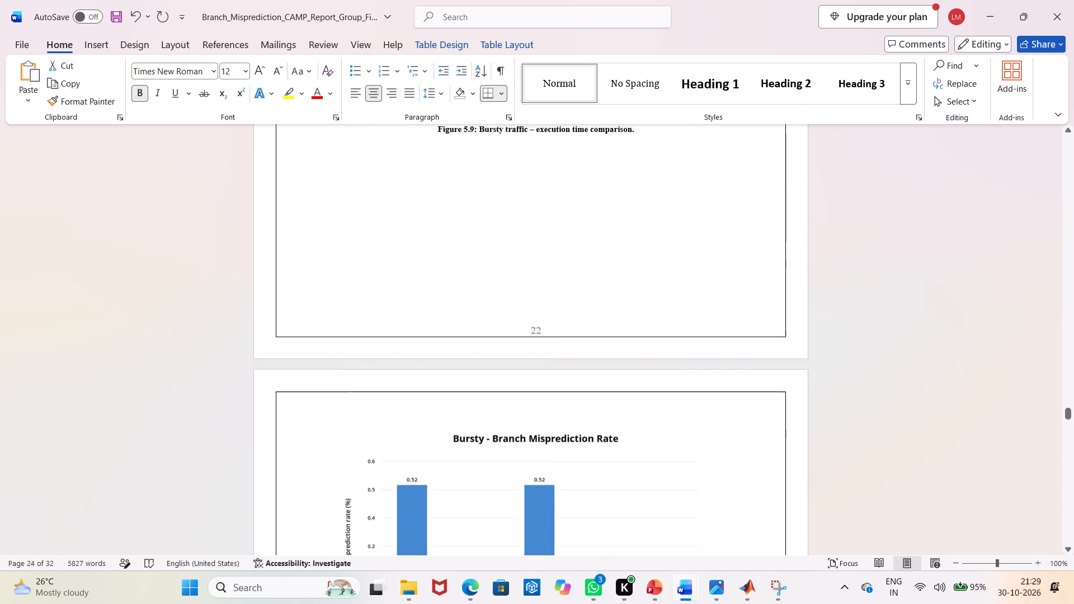
{"action": "scroll", "coordinate": [477, 251], "scroll_direction": "up", "scroll_amount": 18}
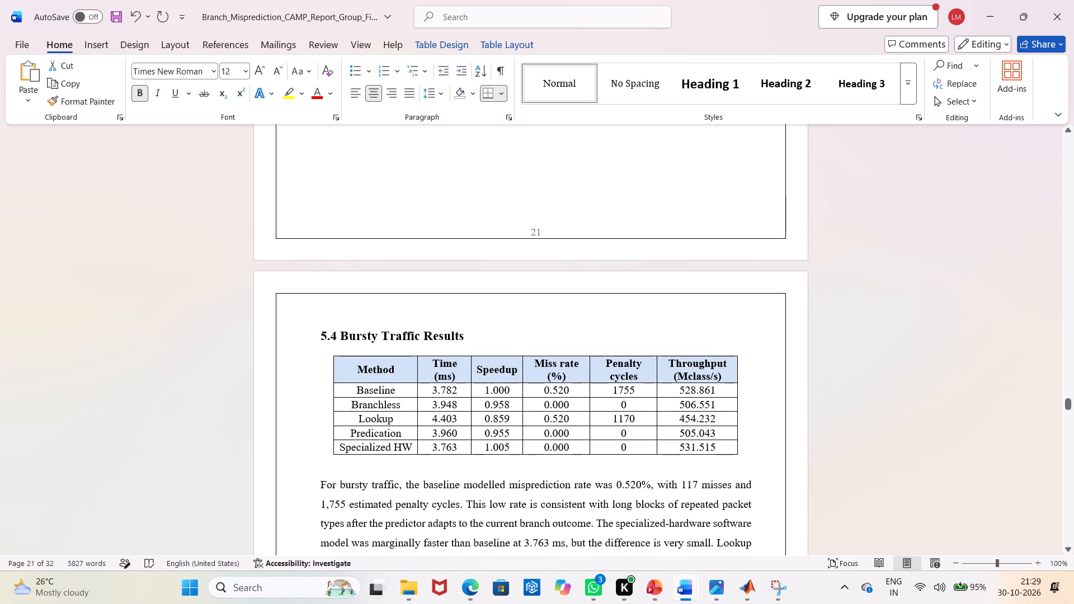
{"action": "left_click_drag", "start_coordinate": [733, 373], "coordinate": [365, 377]}
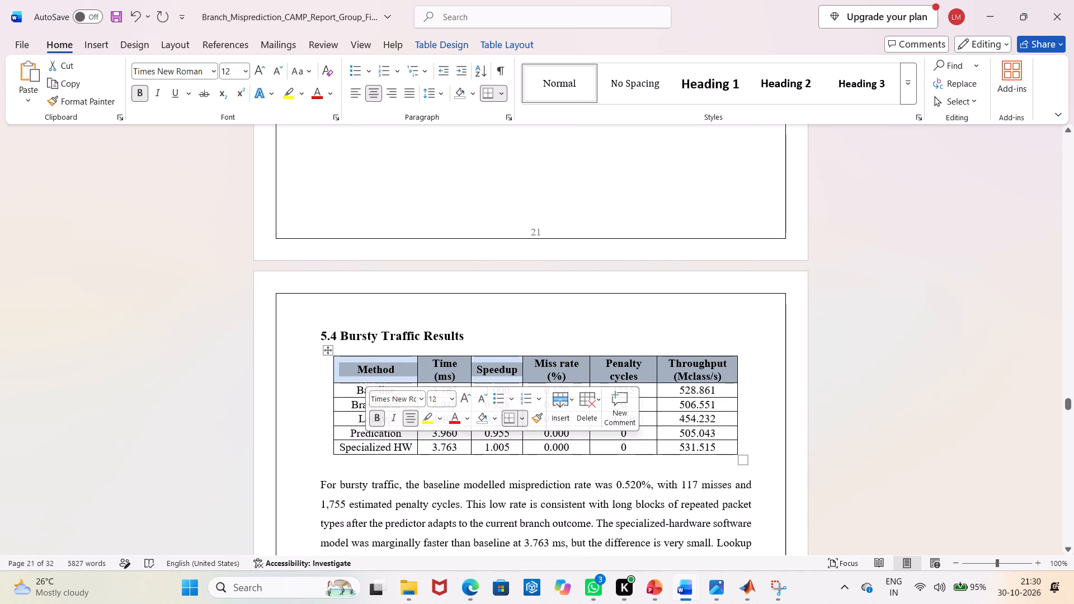
{"action": "left_click", "coordinate": [459, 94]}
Remove the blue shading from the header row of the 5.3 Mixed Traffic Results table.
{"action": "scroll", "coordinate": [469, 213], "scroll_direction": "up", "scroll_amount": 16}
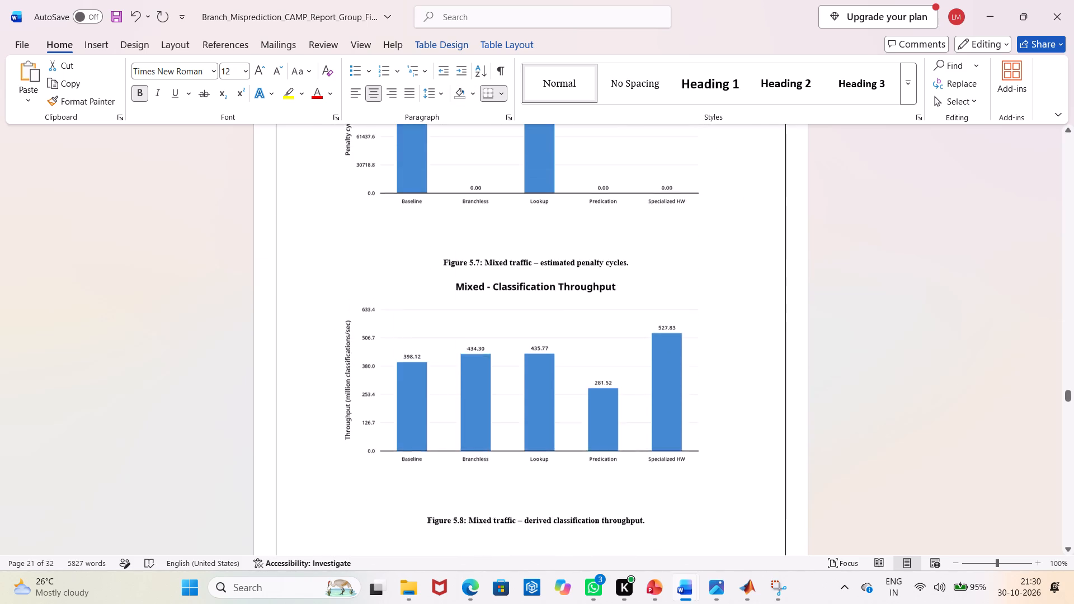
{"action": "scroll", "coordinate": [469, 213], "scroll_direction": "up", "scroll_amount": 20}
{"action": "scroll", "coordinate": [469, 213], "scroll_direction": "up", "scroll_amount": 16}
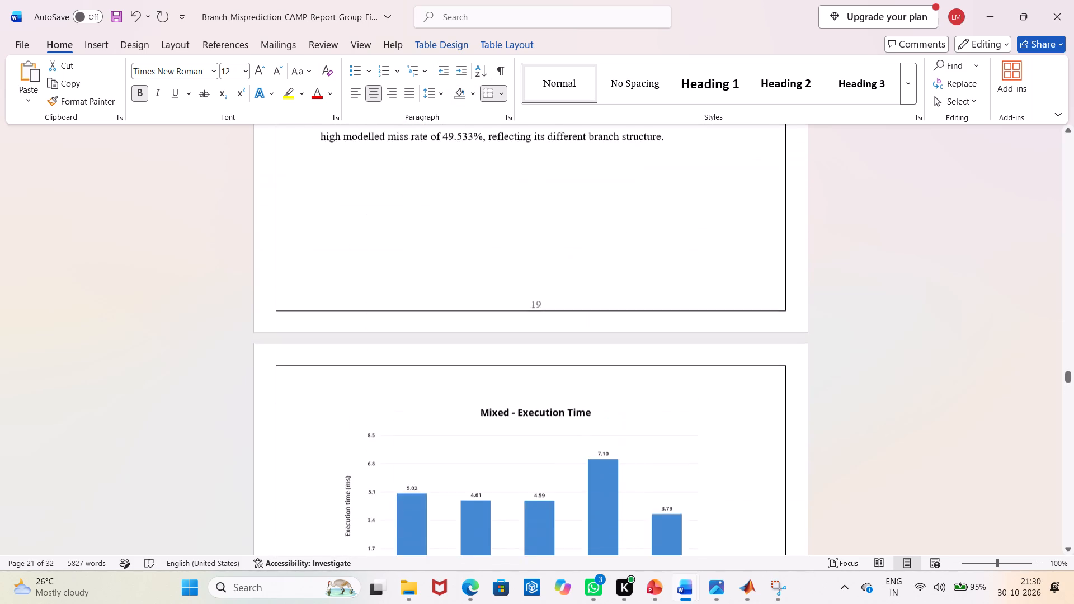
{"action": "scroll", "coordinate": [469, 213], "scroll_direction": "up", "scroll_amount": 15}
{"action": "scroll", "coordinate": [476, 267], "scroll_direction": "down", "scroll_amount": 2}
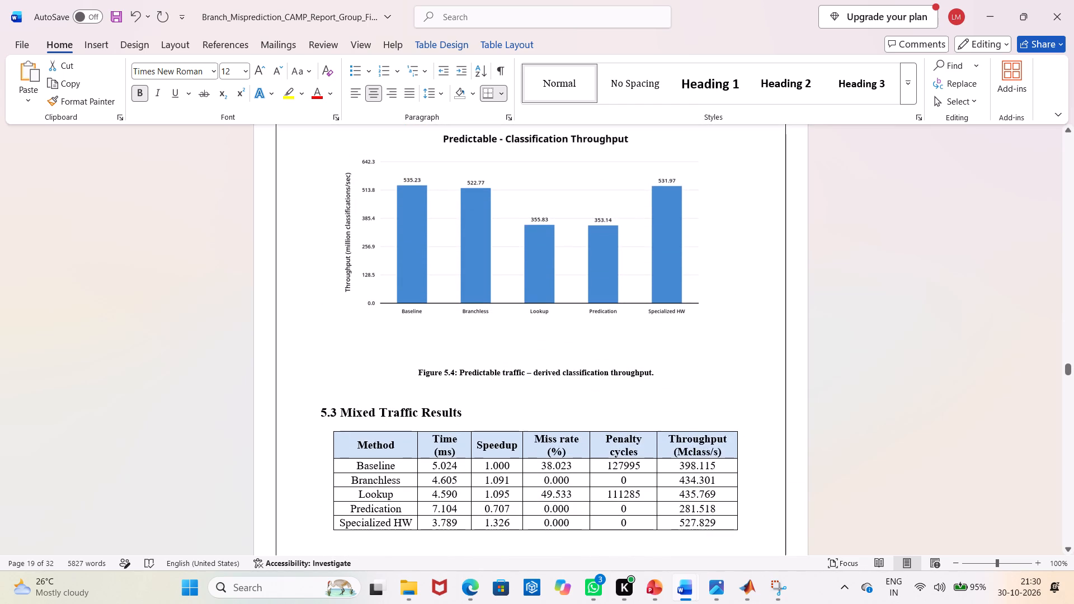
{"action": "left_click_drag", "start_coordinate": [727, 451], "coordinate": [387, 445]}
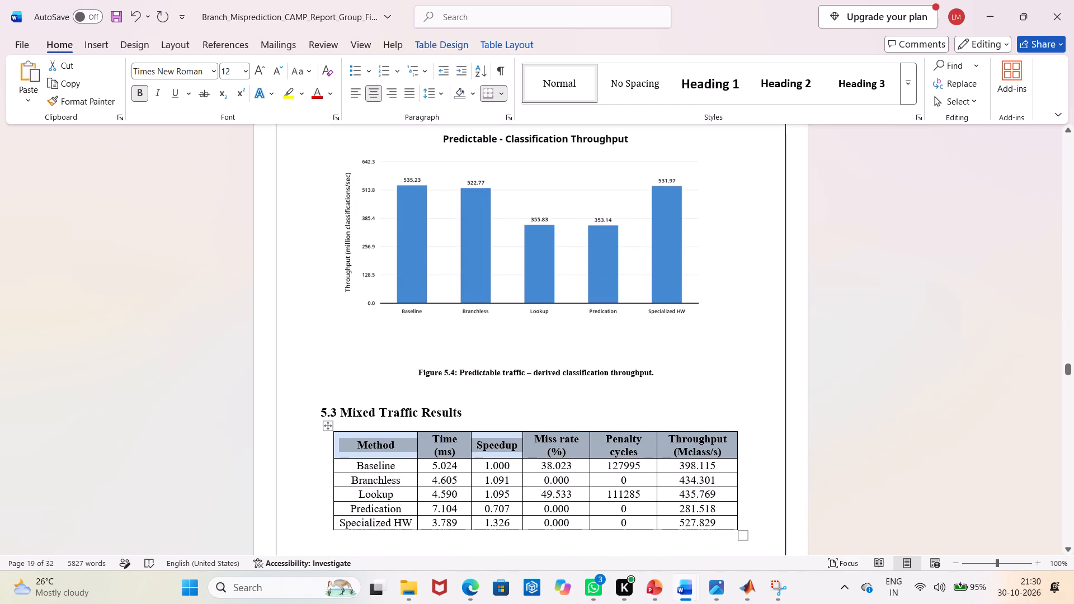
{"action": "left_click", "coordinate": [459, 90]}
Remove the blue shading from the header row of the 5.7 Measured, Modelled and Assumed Values table.
{"action": "scroll", "coordinate": [882, 491], "scroll_direction": "down", "scroll_amount": 5}
{"action": "scroll", "coordinate": [882, 491], "scroll_direction": "down", "scroll_amount": 20}
{"action": "scroll", "coordinate": [882, 491], "scroll_direction": "down", "scroll_amount": 19}
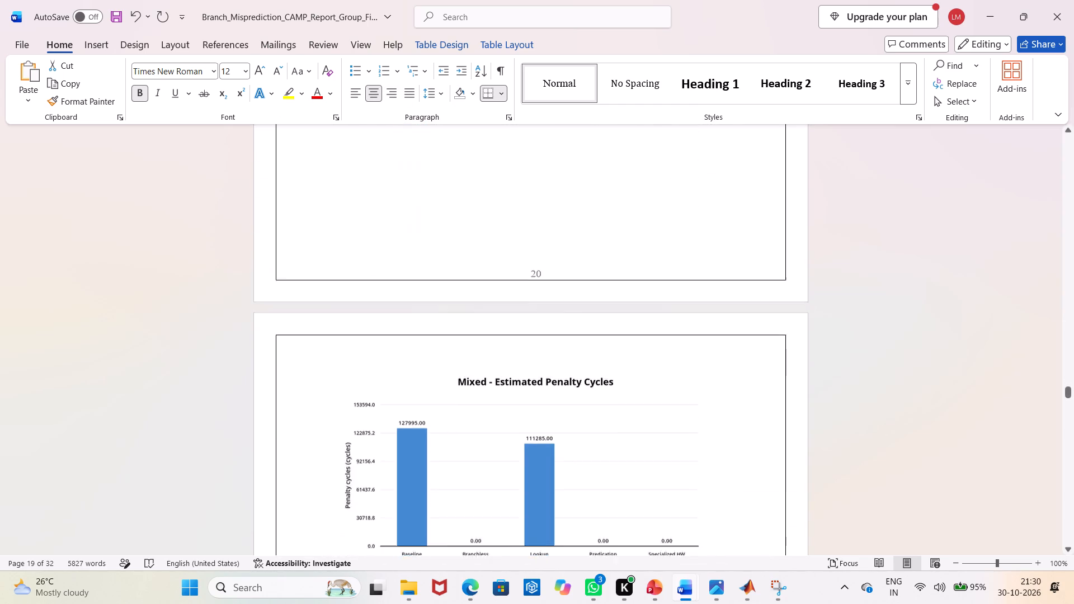
{"action": "scroll", "coordinate": [882, 491], "scroll_direction": "down", "scroll_amount": 20}
{"action": "scroll", "coordinate": [882, 491], "scroll_direction": "down", "scroll_amount": 20}
{"action": "scroll", "coordinate": [882, 491], "scroll_direction": "down", "scroll_amount": 11}
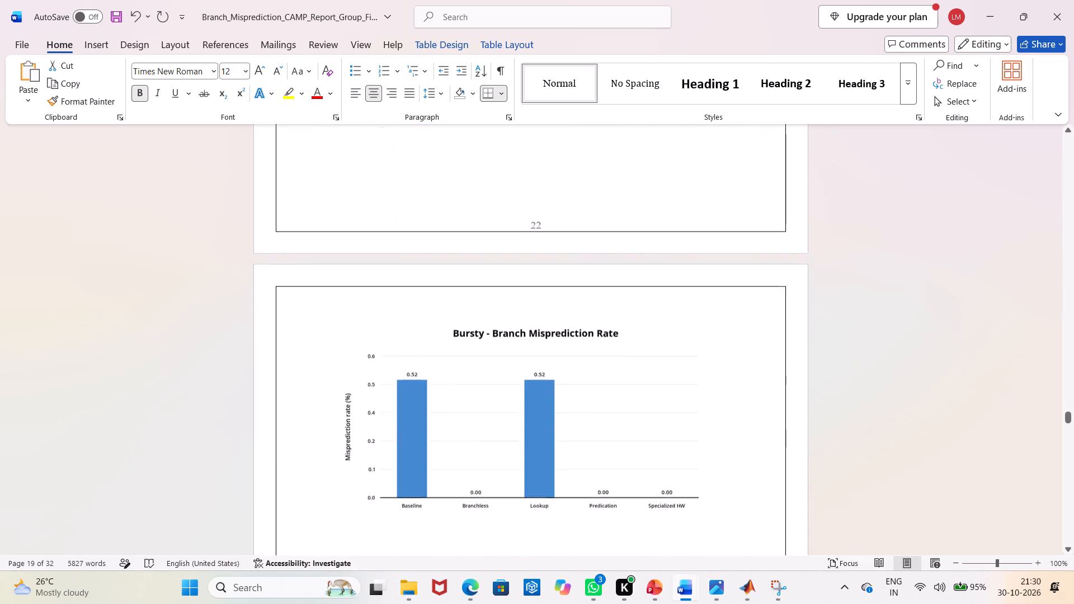
{"action": "scroll", "coordinate": [882, 491], "scroll_direction": "down", "scroll_amount": 20}
{"action": "scroll", "coordinate": [882, 491], "scroll_direction": "down", "scroll_amount": 18}
{"action": "scroll", "coordinate": [882, 491], "scroll_direction": "down", "scroll_amount": 7}
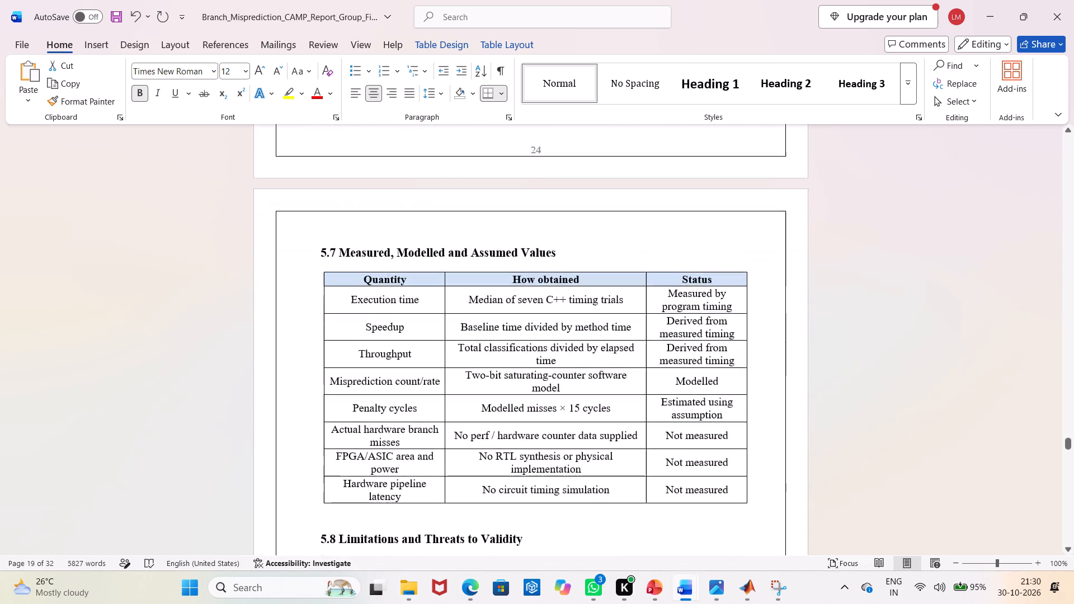
{"action": "left_click_drag", "start_coordinate": [745, 228], "coordinate": [522, 231]}
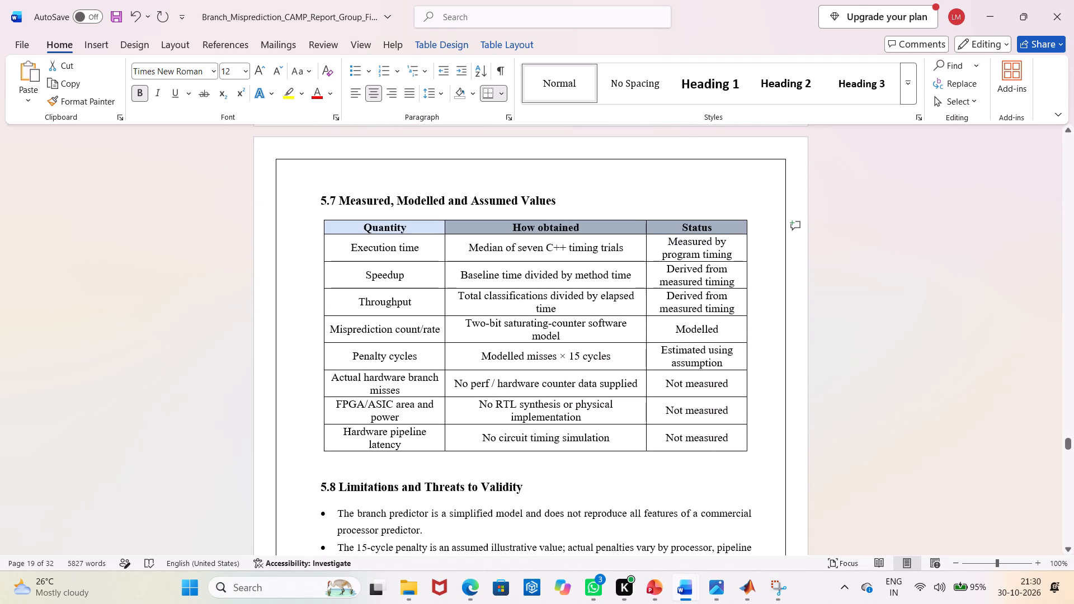
{"action": "left_click_drag", "start_coordinate": [522, 231], "coordinate": [412, 228]}
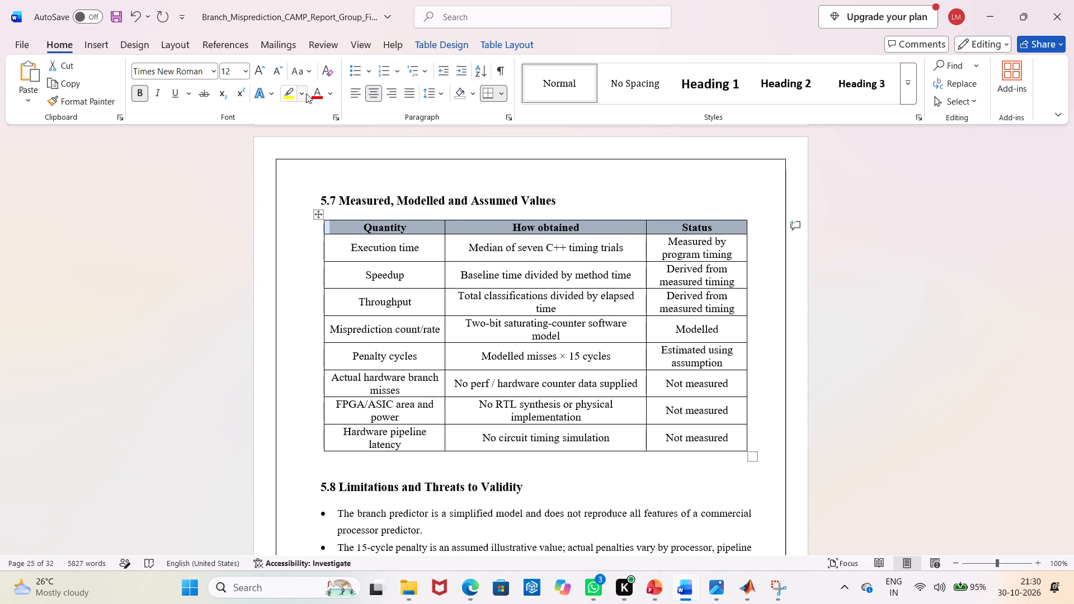
{"action": "left_click", "coordinate": [458, 87]}
Increase the font size of the 5.7 Measured, Modelled and Assumed Values heading to 14.
{"action": "scroll", "coordinate": [540, 216], "scroll_direction": "up", "scroll_amount": 8}
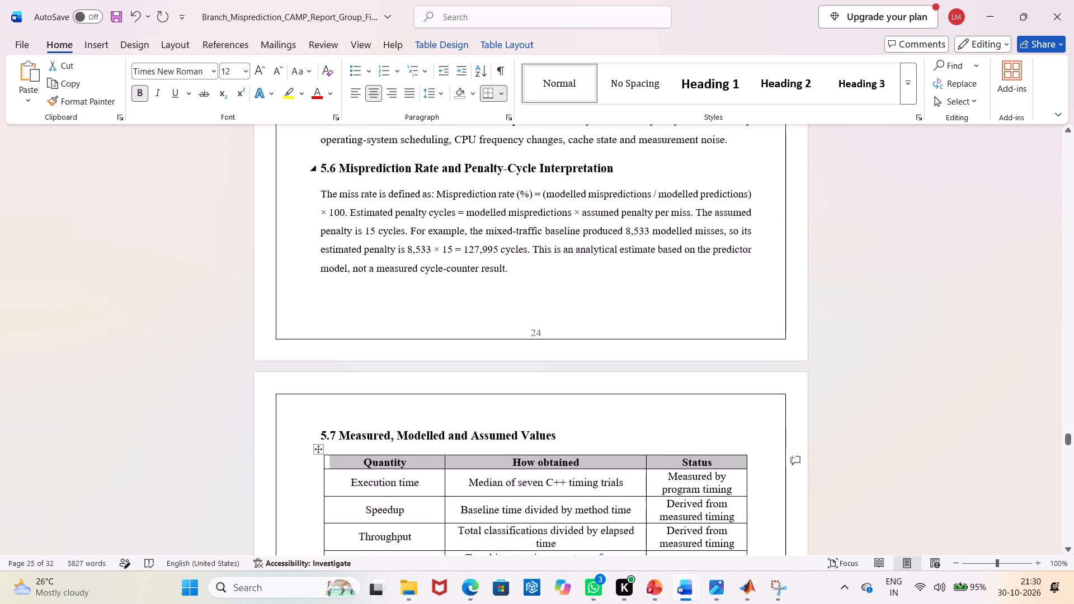
{"action": "scroll", "coordinate": [551, 295], "scroll_direction": "down", "scroll_amount": 1}
{"action": "left_click_drag", "start_coordinate": [576, 436], "coordinate": [299, 441]}
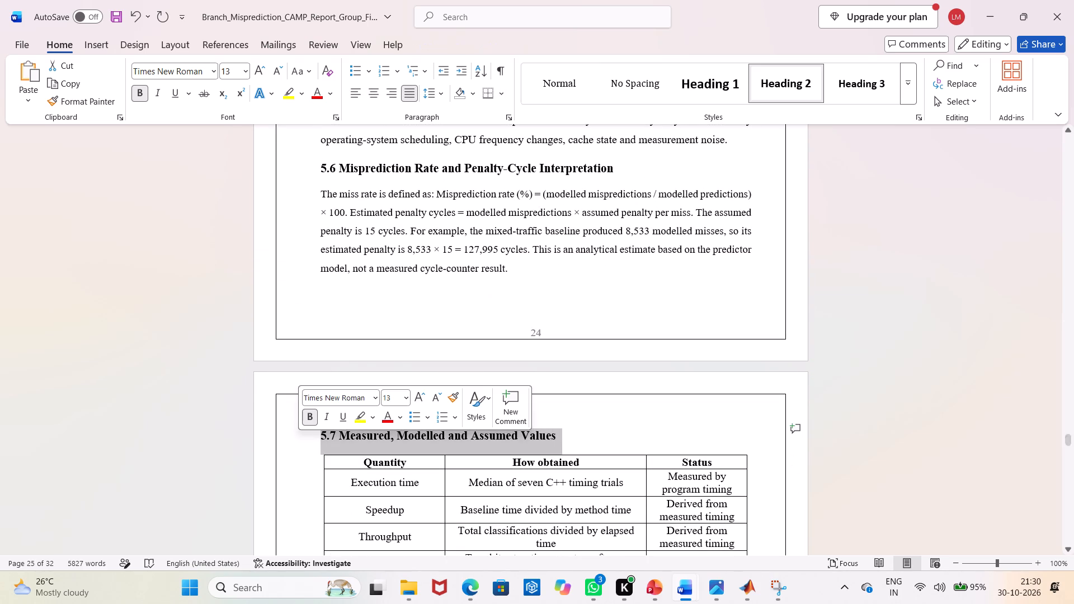
{"action": "left_click", "coordinate": [268, 73]}
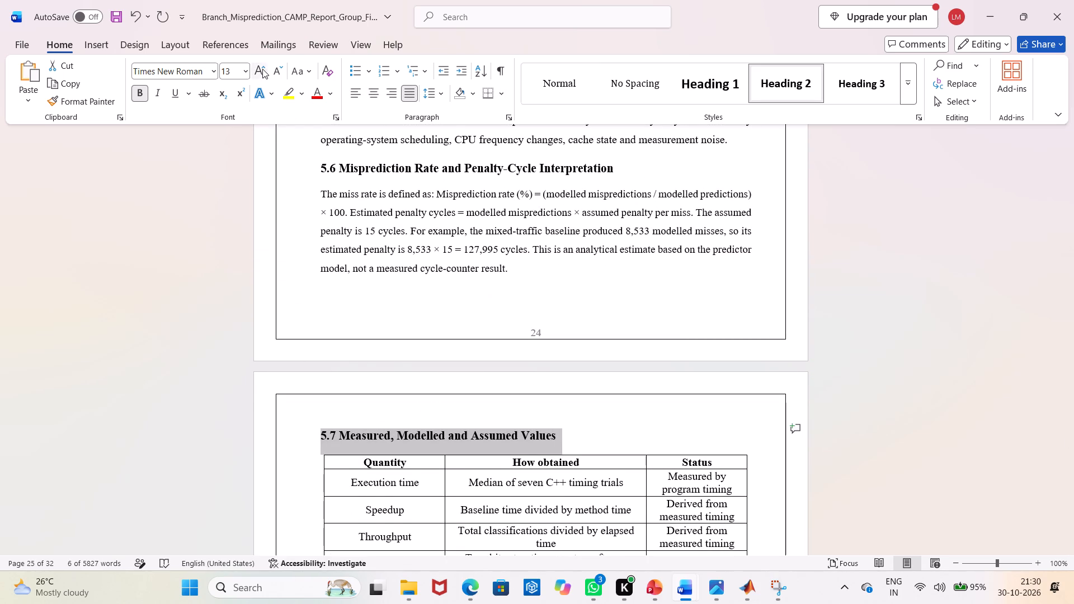
{"action": "left_click", "coordinate": [262, 69]}
{"action": "left_click_drag", "start_coordinate": [549, 271], "coordinate": [529, 265]}
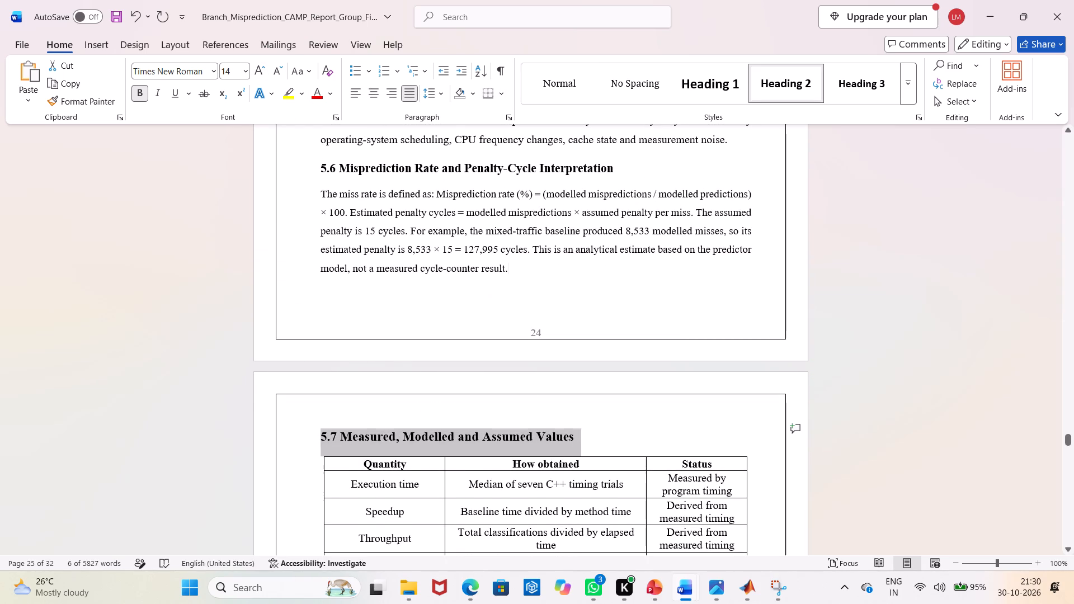
{"action": "left_click_drag", "start_coordinate": [529, 265], "coordinate": [316, 185]}
{"action": "left_click_drag", "start_coordinate": [316, 185], "coordinate": [315, 218]}
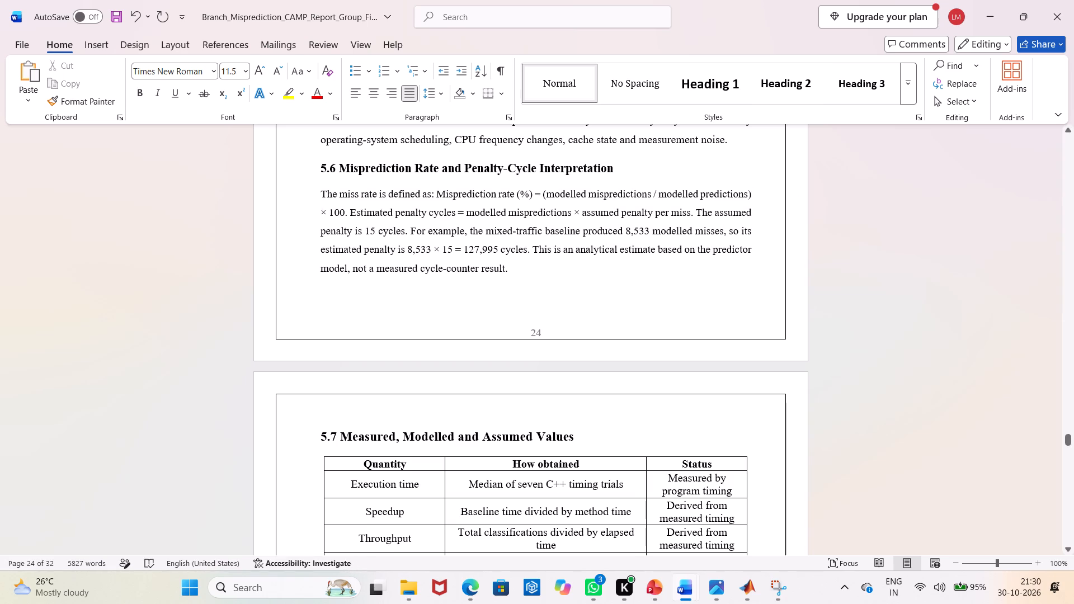
{"action": "key", "text": "ctrl+z"}
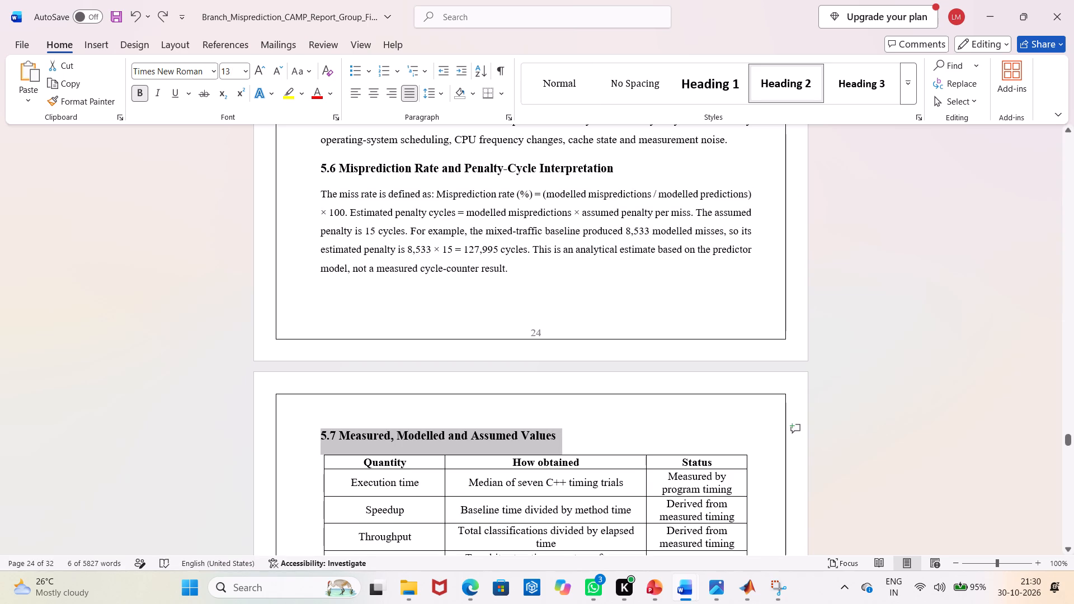
{"action": "left_click", "coordinate": [261, 64]}
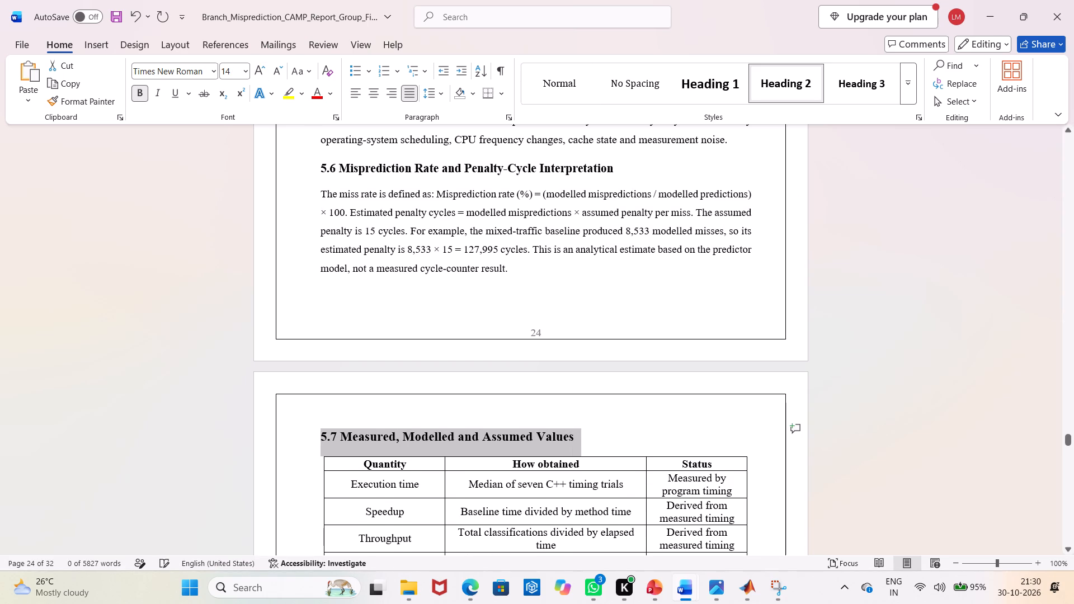
Format section 5.6 Misprediction Rate and Penalty-Cycle Interpretation with a 12-point body paragraph and a 14-point heading.
{"action": "left_click_drag", "start_coordinate": [512, 265], "coordinate": [333, 191]}
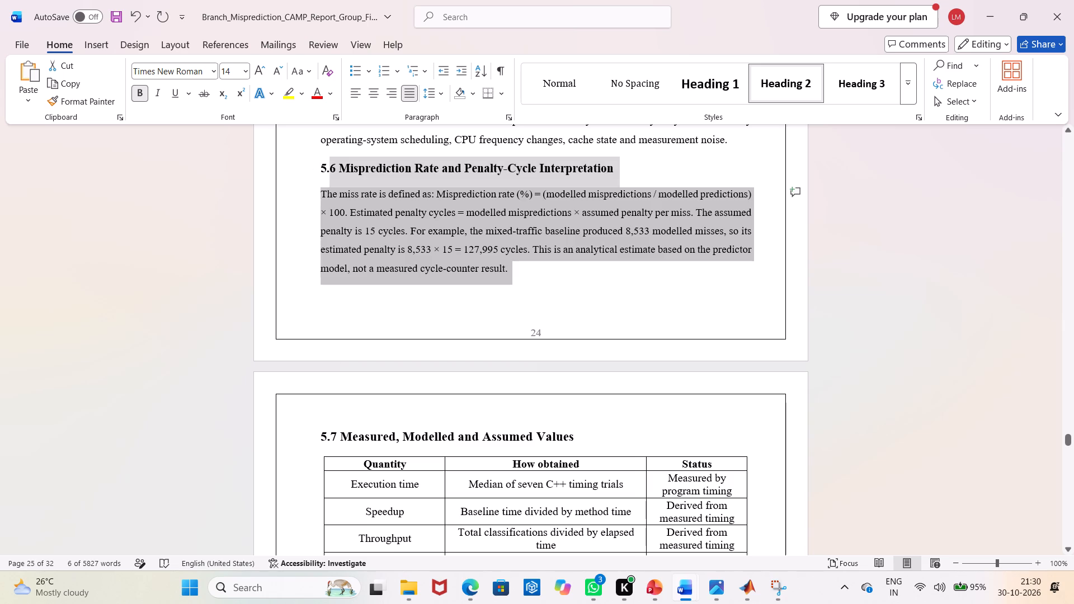
{"action": "left_click_drag", "start_coordinate": [333, 191], "coordinate": [330, 194]}
{"action": "left_click", "coordinate": [260, 70]}
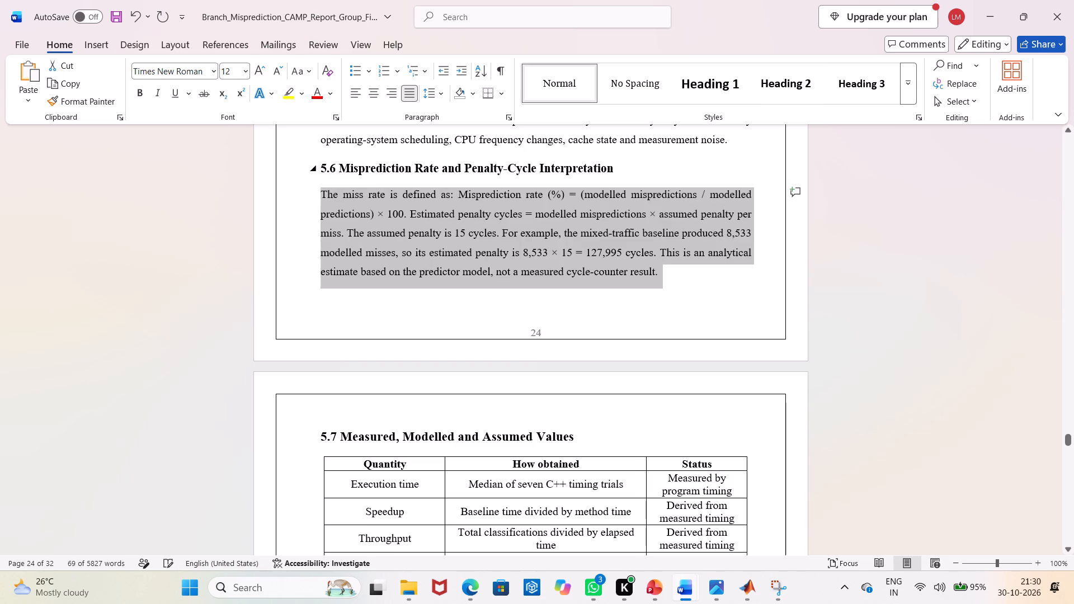
{"action": "left_click_drag", "start_coordinate": [620, 167], "coordinate": [321, 181]}
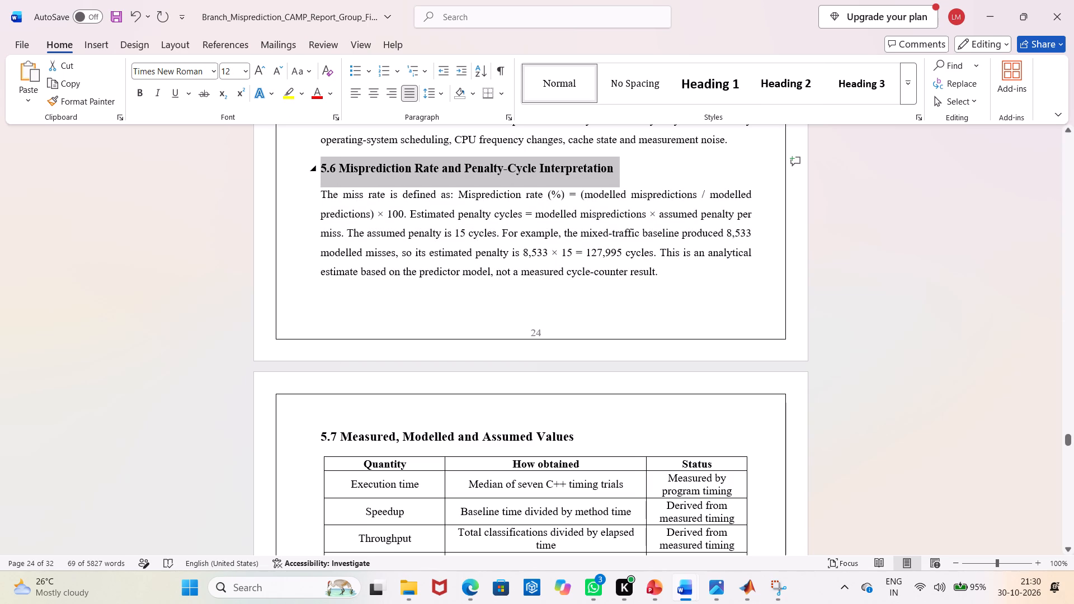
{"action": "left_click_drag", "start_coordinate": [321, 181], "coordinate": [300, 183]}
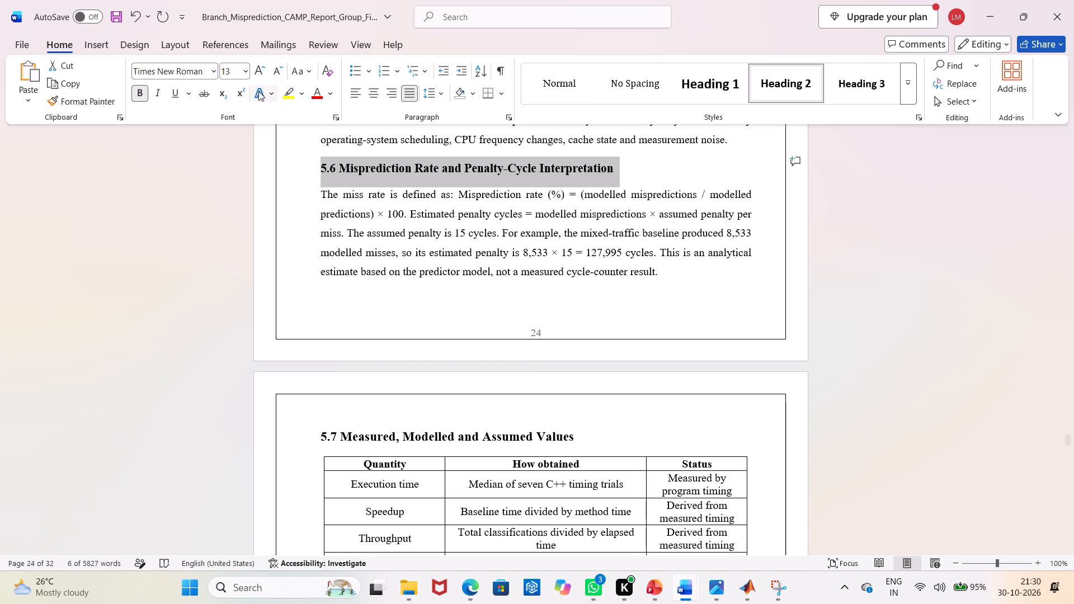
{"action": "left_click", "coordinate": [258, 77]}
Check the font size of the body paragraph below the 5.5 Overall Comparison table.
{"action": "scroll", "coordinate": [882, 398], "scroll_direction": "up", "scroll_amount": 4}
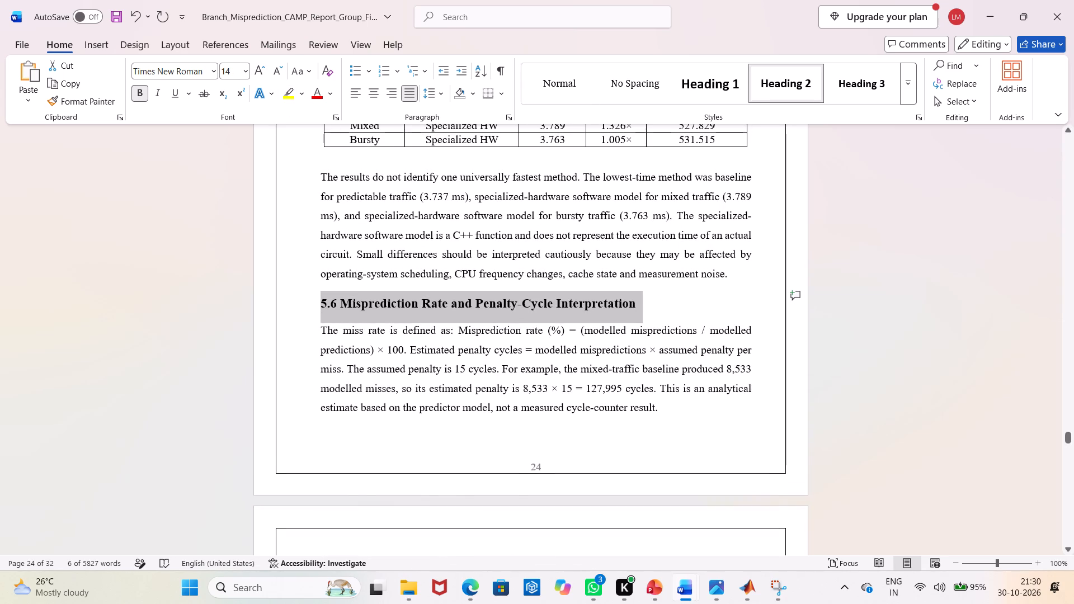
{"action": "left_click_drag", "start_coordinate": [740, 281], "coordinate": [280, 178]}
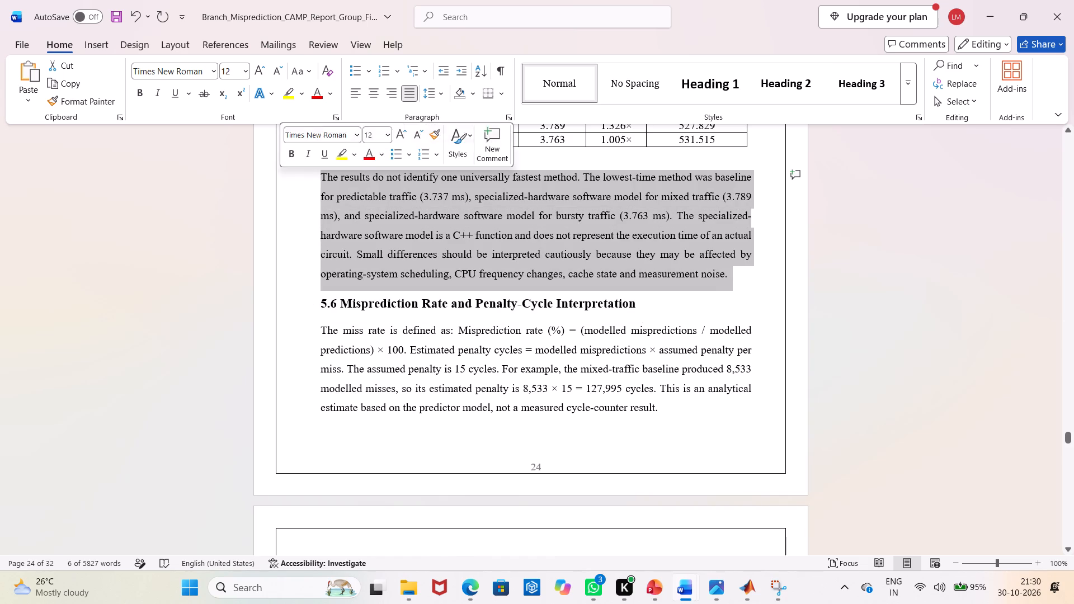
Format section 5.8 Limitations and Threats to Validity with 12-point bullet text and a 14-point heading.
{"action": "left_click", "coordinate": [1073, 401]}
{"action": "scroll", "coordinate": [1019, 415], "scroll_direction": "down", "scroll_amount": 6}
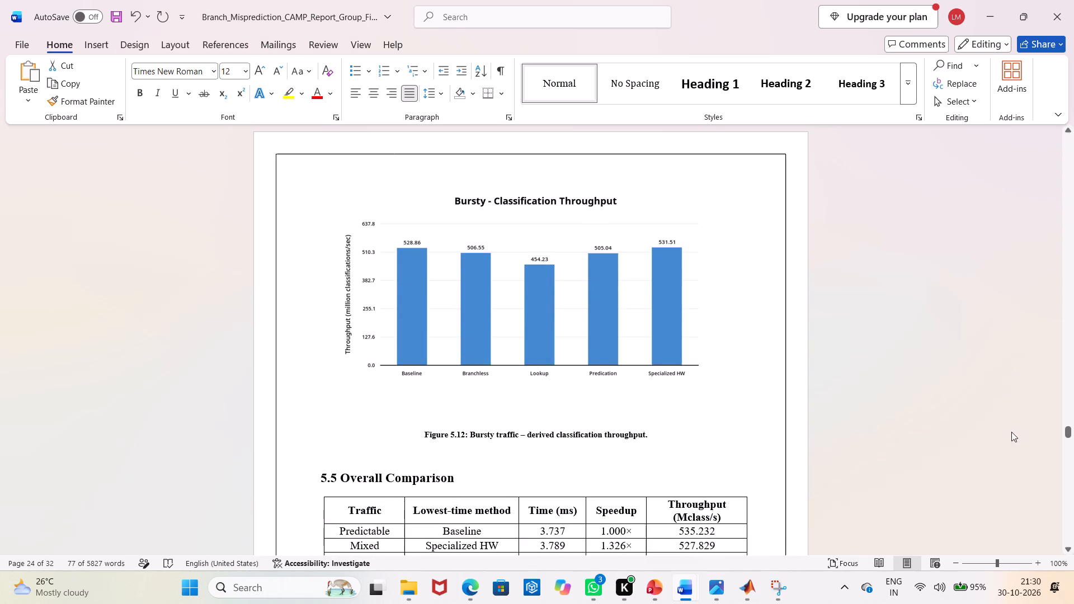
{"action": "scroll", "coordinate": [986, 454], "scroll_direction": "down", "scroll_amount": 5}
{"action": "left_click", "coordinate": [969, 440]}
{"action": "scroll", "coordinate": [798, 390], "scroll_direction": "down", "scroll_amount": 2}
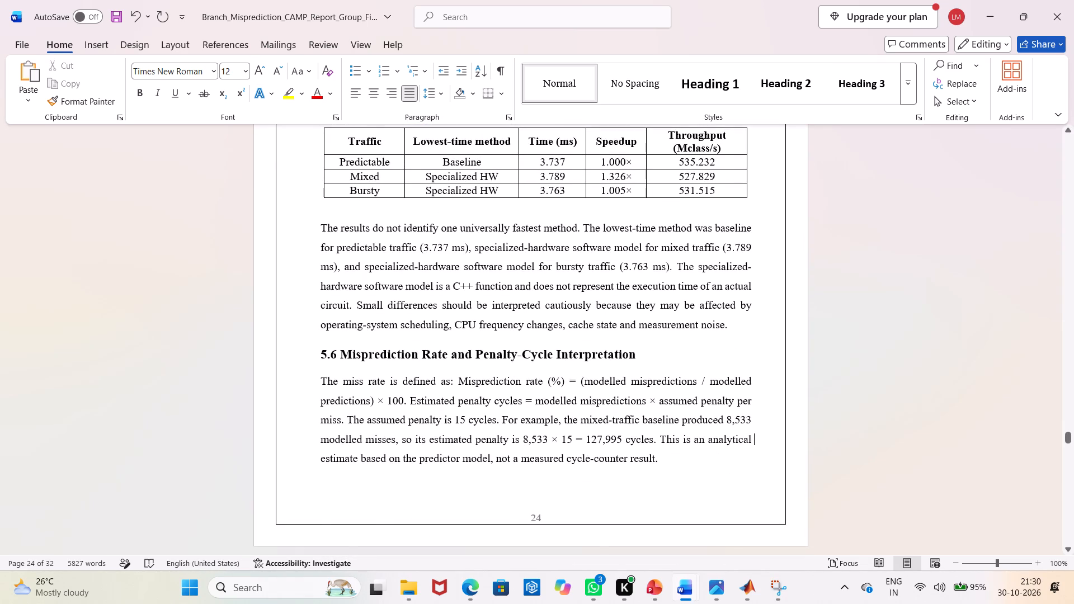
{"action": "scroll", "coordinate": [798, 390], "scroll_direction": "down", "scroll_amount": 20}
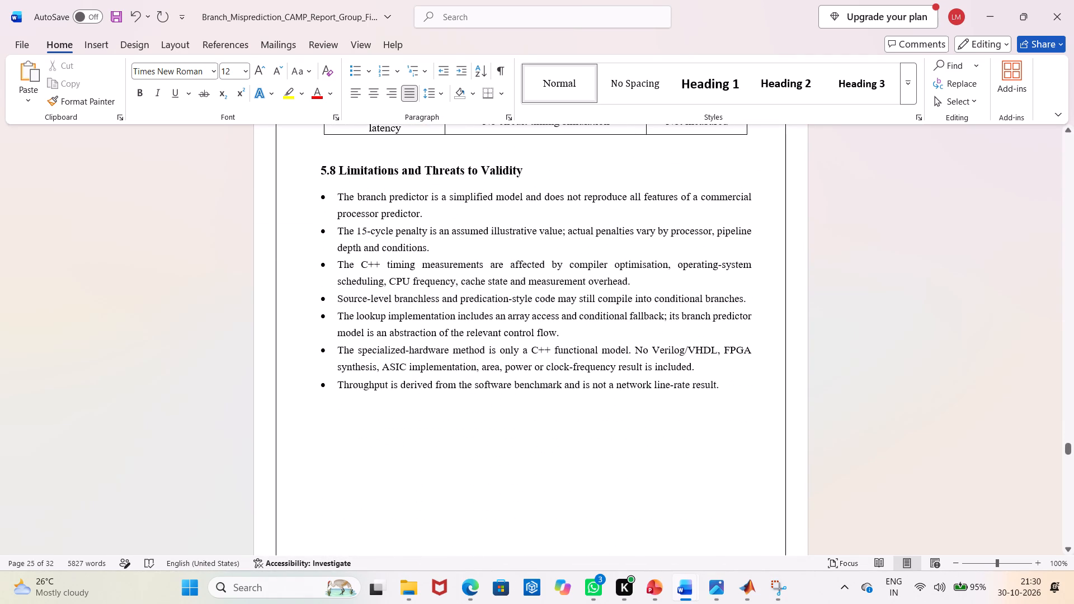
{"action": "left_click_drag", "start_coordinate": [742, 397], "coordinate": [330, 201]}
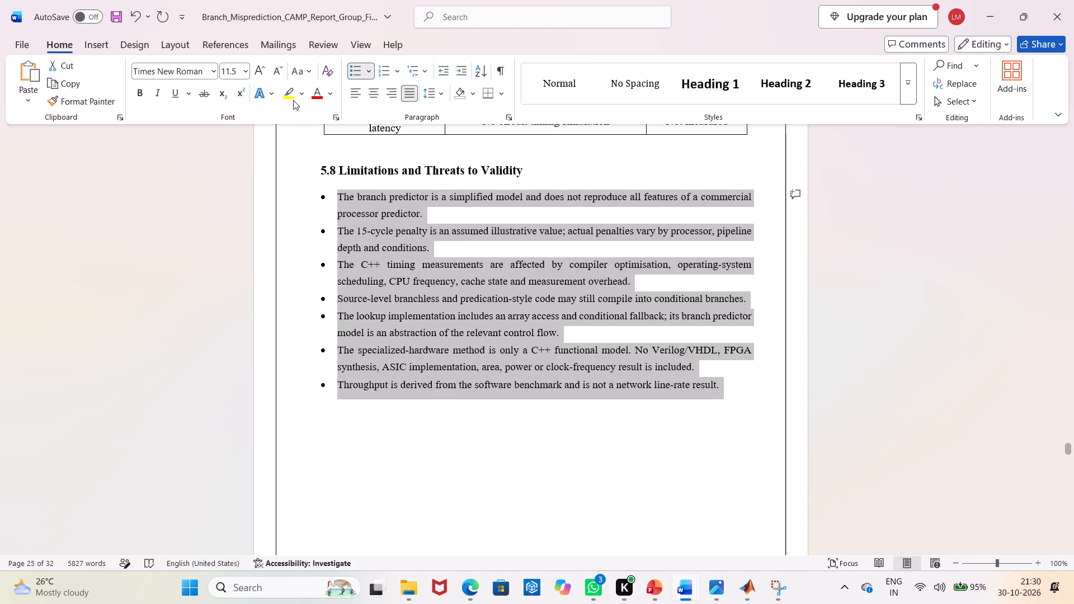
{"action": "left_click", "coordinate": [266, 75]}
{"action": "left_click_drag", "start_coordinate": [540, 169], "coordinate": [282, 171]}
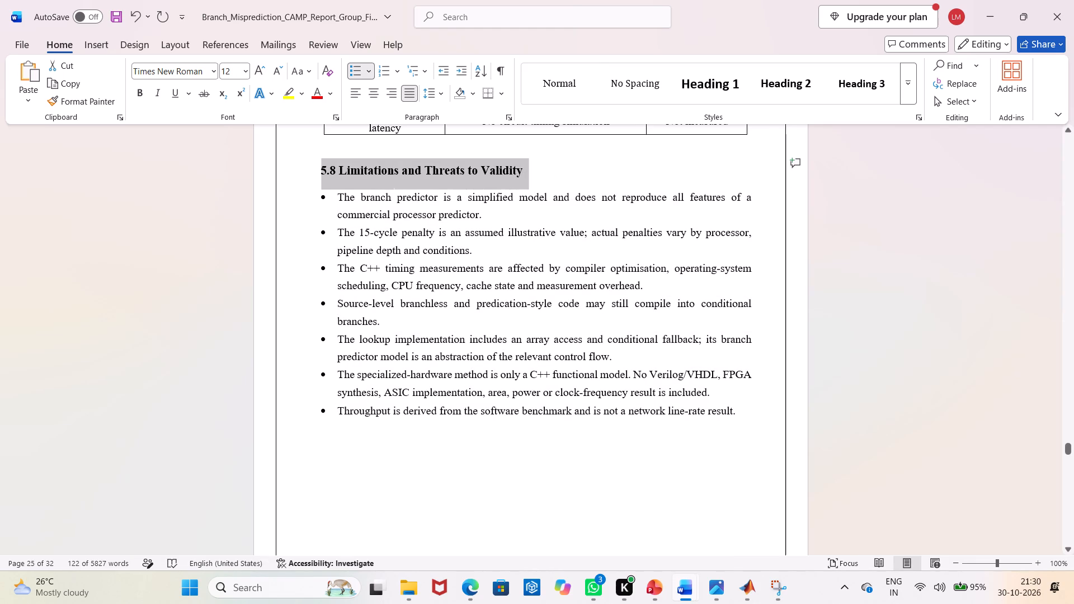
{"action": "left_click_drag", "start_coordinate": [282, 171], "coordinate": [274, 168]}
{"action": "left_click", "coordinate": [257, 68]}
Increase the font size of the CHAPTER 6: CONCLUSION AND FUTURE SCOPE title to 16.
{"action": "scroll", "coordinate": [749, 603], "scroll_direction": "down", "scroll_amount": 6}
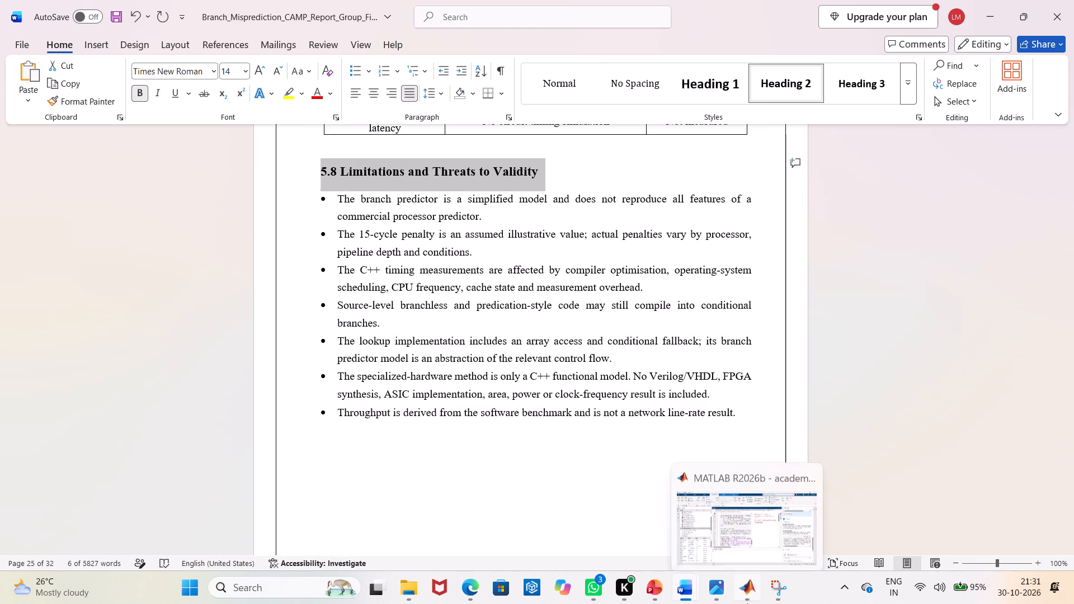
{"action": "scroll", "coordinate": [747, 603], "scroll_direction": "down", "scroll_amount": 2}
{"action": "scroll", "coordinate": [614, 487], "scroll_direction": "down", "scroll_amount": 14}
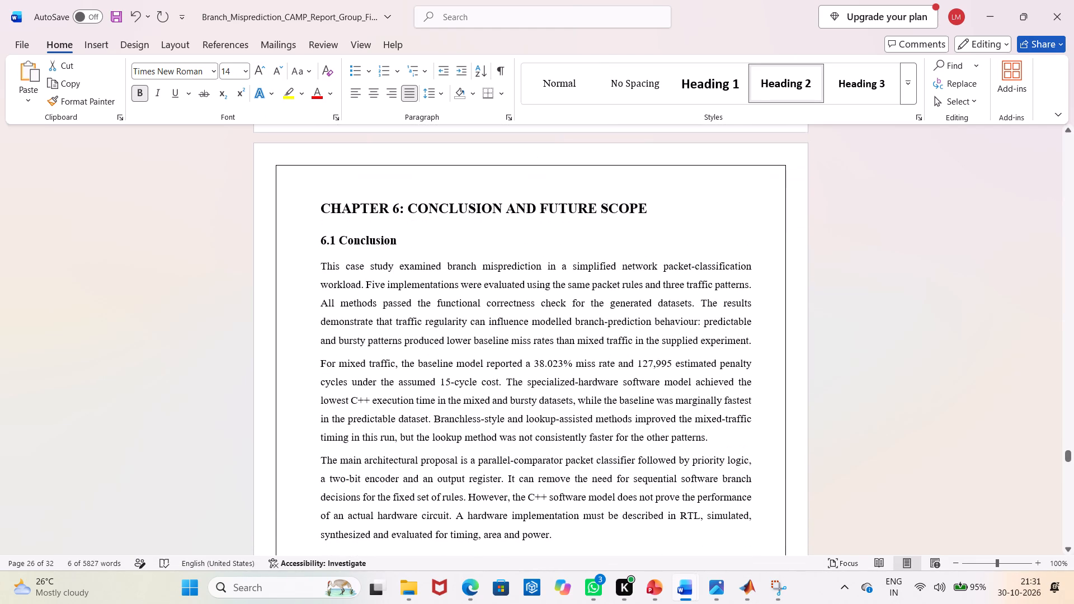
{"action": "left_click_drag", "start_coordinate": [658, 196], "coordinate": [272, 215]}
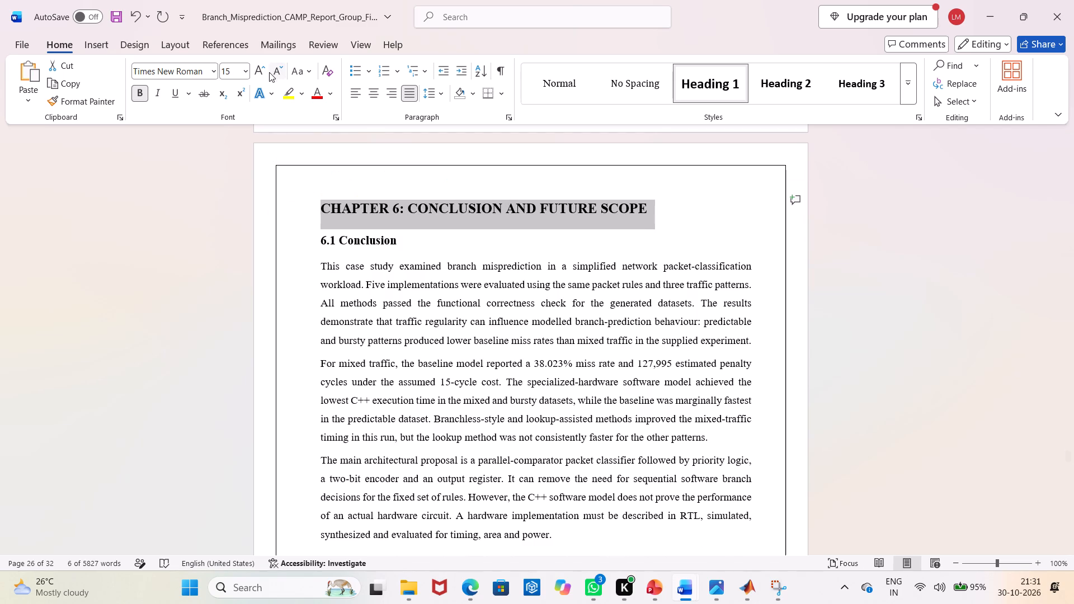
{"action": "left_click", "coordinate": [258, 68]}
Format section 6.1 Conclusion with a 14-point heading and 12-point body paragraphs.
{"action": "left_click_drag", "start_coordinate": [409, 245], "coordinate": [404, 245]}
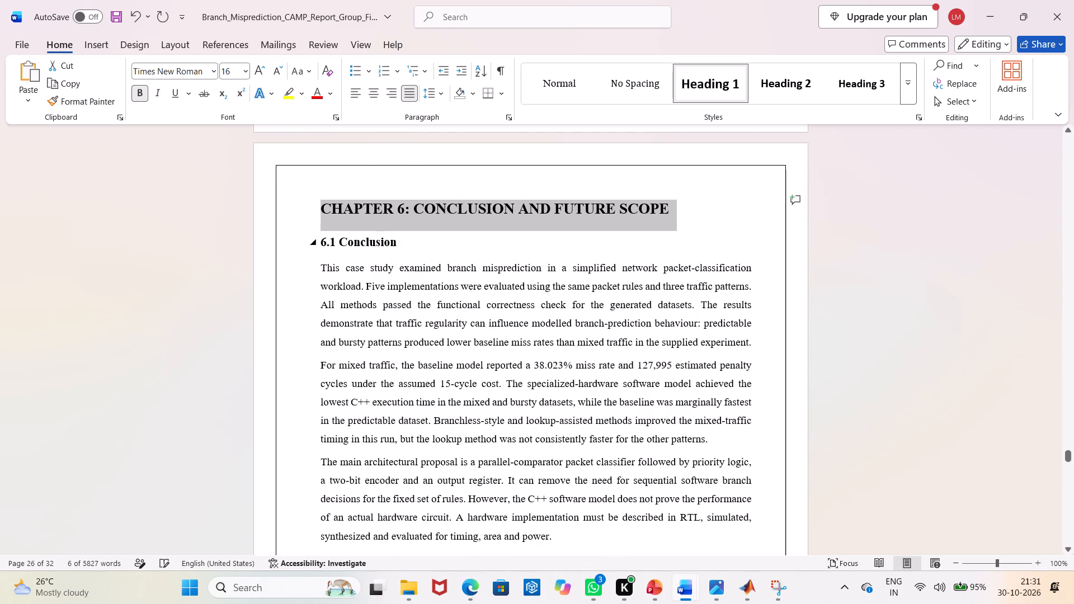
{"action": "left_click_drag", "start_coordinate": [404, 245], "coordinate": [317, 242]}
{"action": "left_click", "coordinate": [257, 70]}
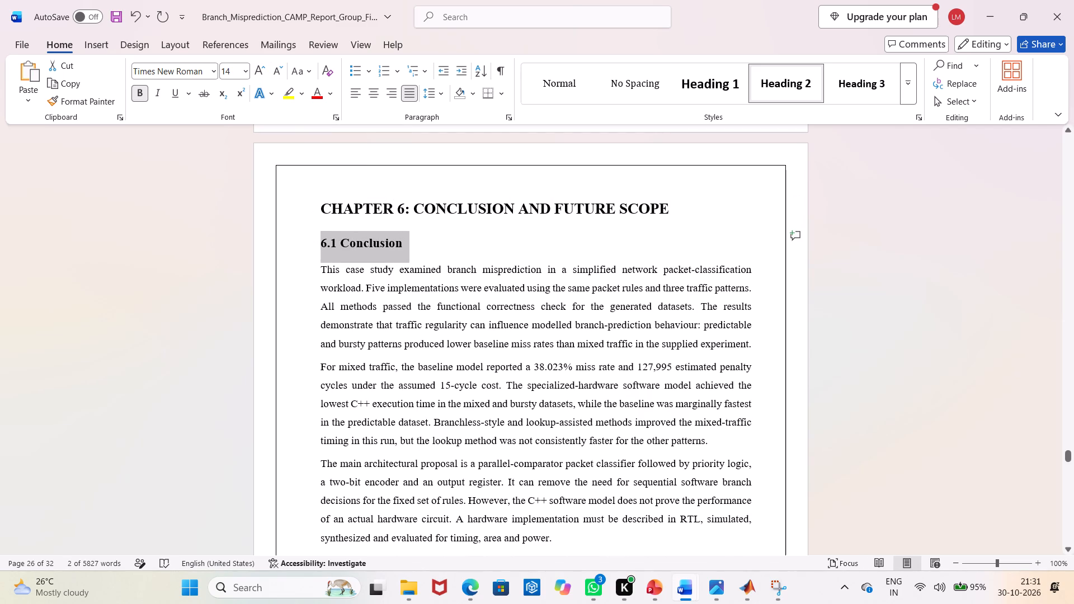
{"action": "left_click_drag", "start_coordinate": [581, 544], "coordinate": [321, 278]}
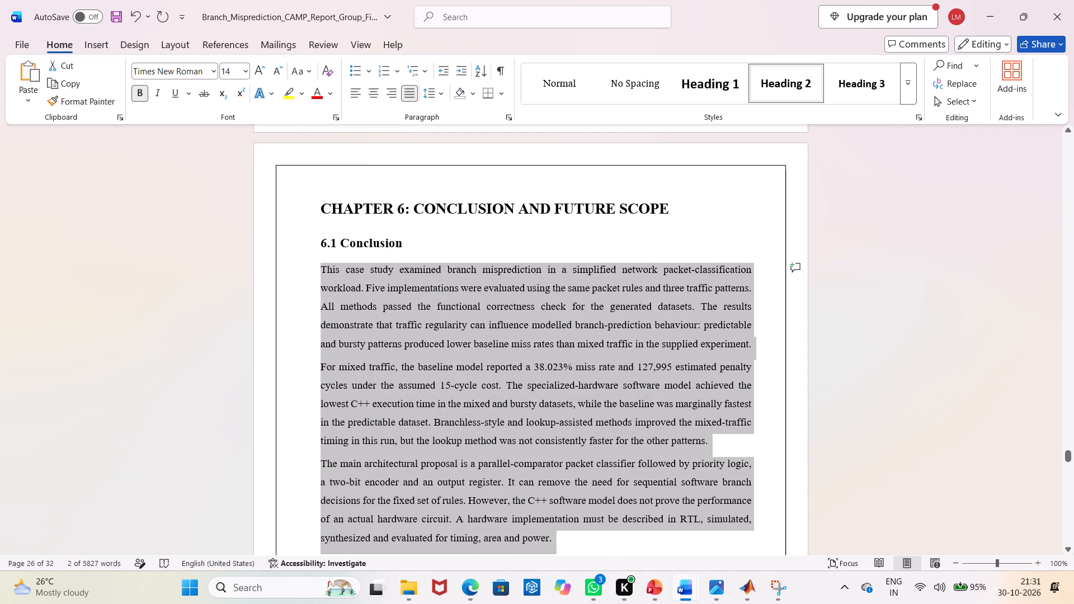
{"action": "left_click_drag", "start_coordinate": [321, 278], "coordinate": [320, 274]}
{"action": "left_click", "coordinate": [258, 71]}
Format section 6.2 Future Scope with a 14-point heading and 12-point bullet text.
{"action": "scroll", "coordinate": [578, 465], "scroll_direction": "down", "scroll_amount": 2}
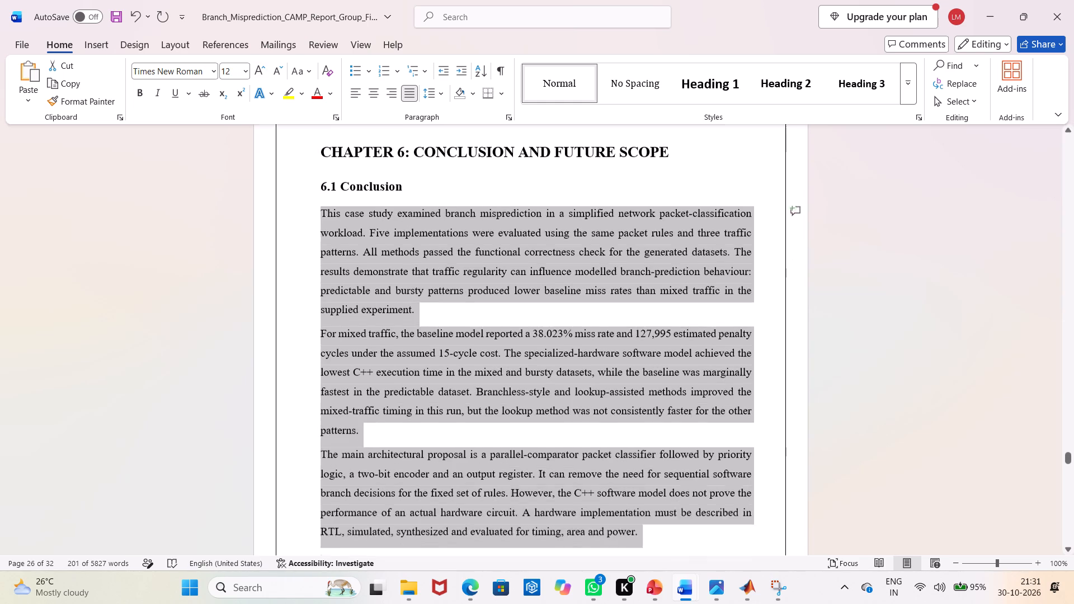
{"action": "scroll", "coordinate": [578, 465], "scroll_direction": "down", "scroll_amount": 7}
{"action": "left_click_drag", "start_coordinate": [425, 310], "coordinate": [310, 316]}
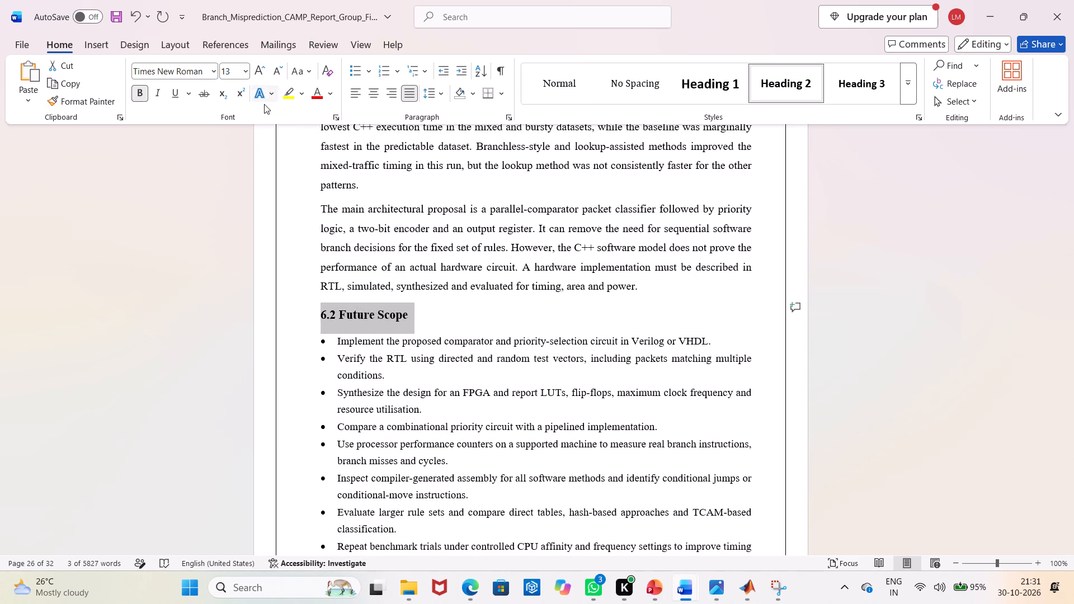
{"action": "left_click", "coordinate": [254, 72]}
{"action": "scroll", "coordinate": [519, 528], "scroll_direction": "down", "scroll_amount": 5}
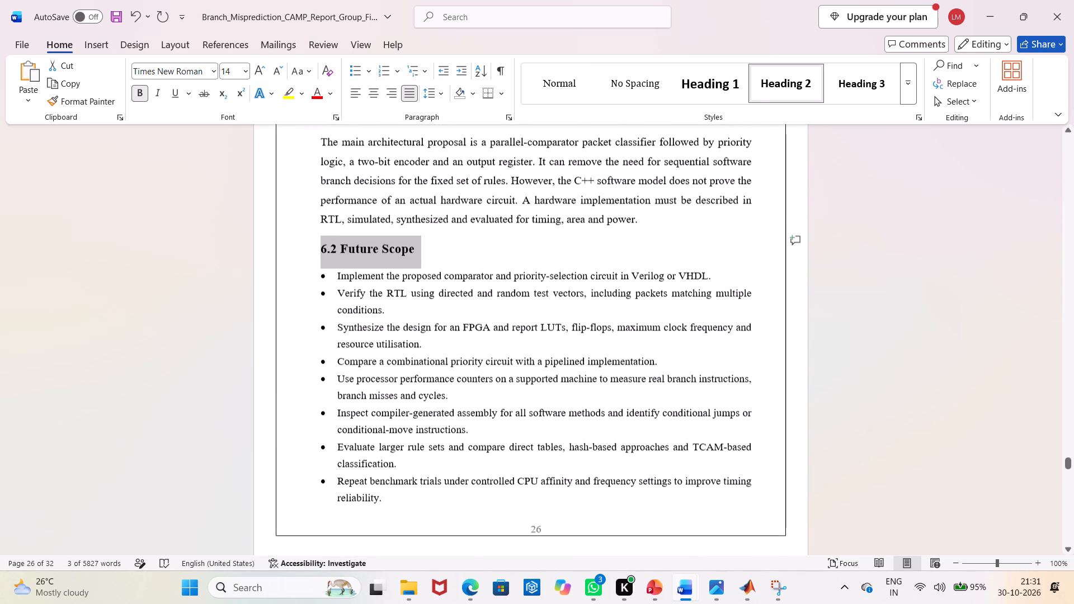
{"action": "left_click_drag", "start_coordinate": [403, 395], "coordinate": [318, 173]}
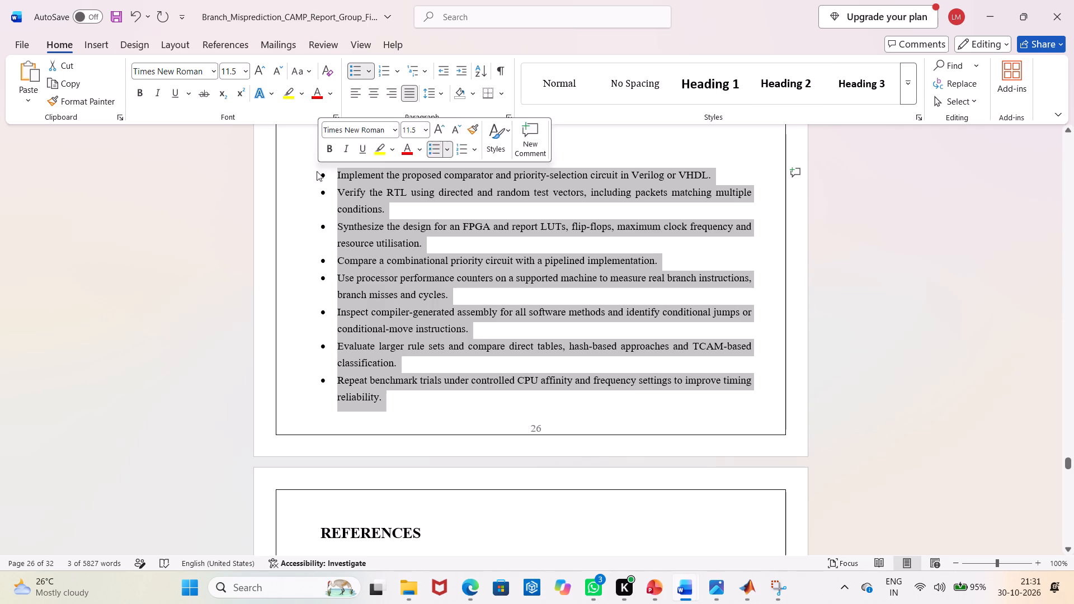
{"action": "left_click", "coordinate": [262, 74]}
Delete the last Future Scope bullet about repeating benchmark trials and push the REFERENCES heading onto the following page.
{"action": "scroll", "coordinate": [384, 424], "scroll_direction": "down", "scroll_amount": 4}
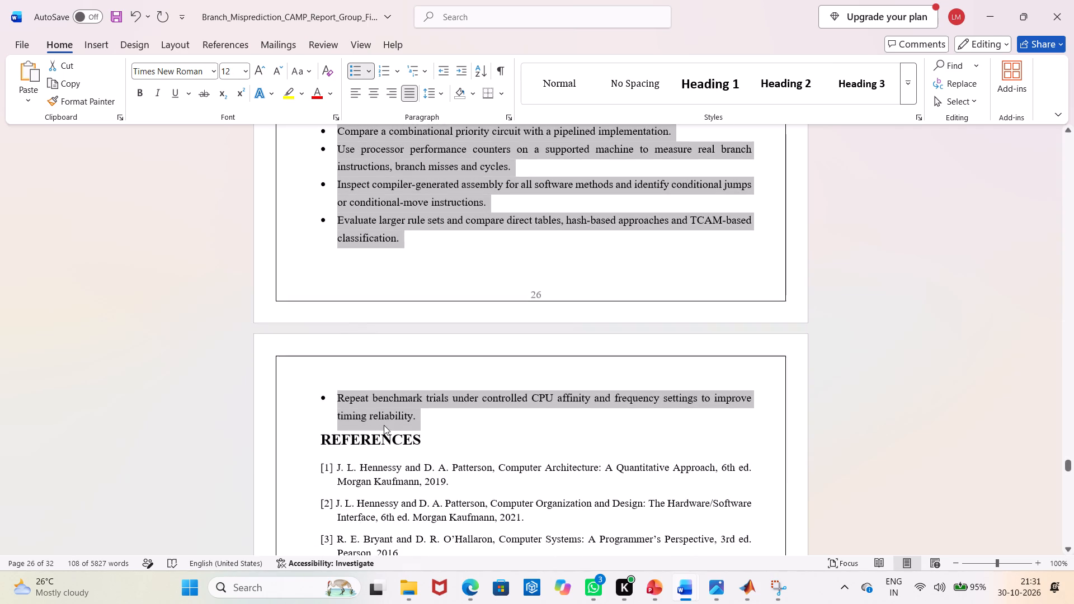
{"action": "left_click", "coordinate": [460, 427]}
{"action": "left_click_drag", "start_coordinate": [456, 428], "coordinate": [330, 393]}
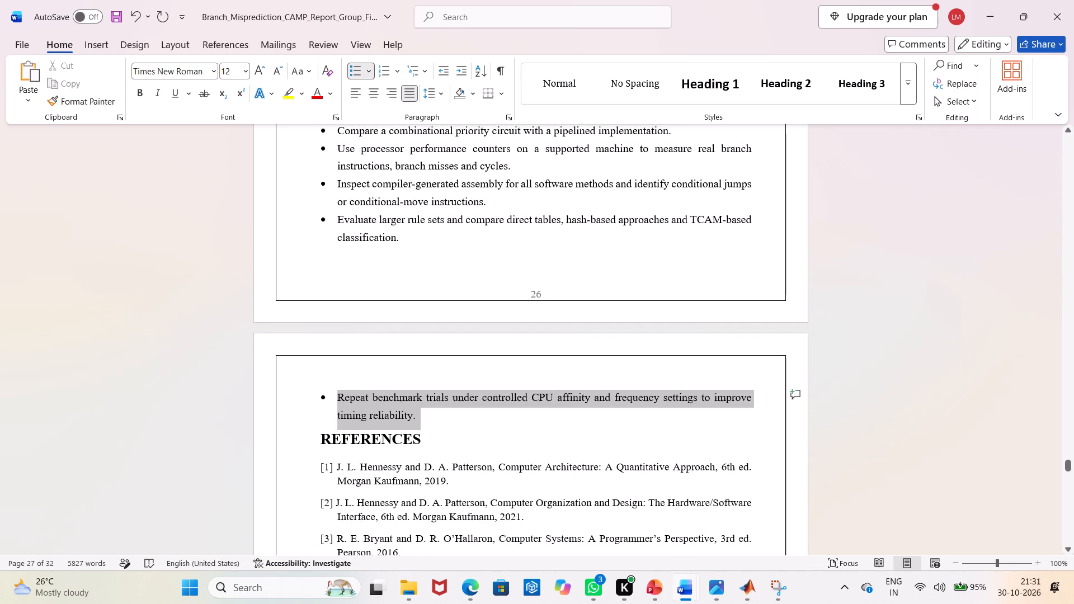
{"action": "left_click_drag", "start_coordinate": [330, 393], "coordinate": [319, 391]}
{"action": "key", "text": "BackSpace"}
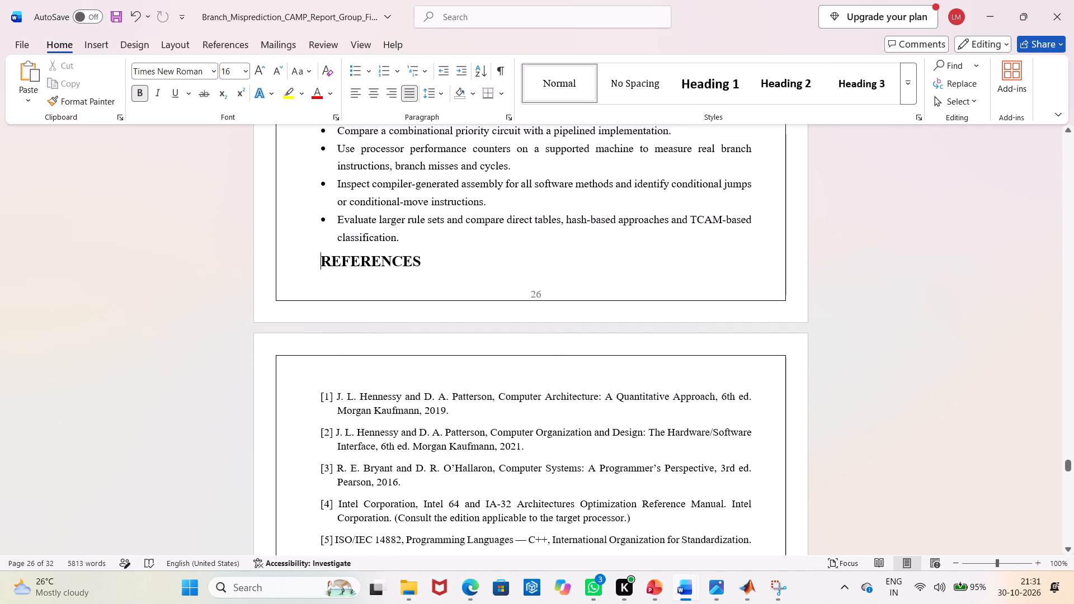
{"action": "key", "text": "Return"}
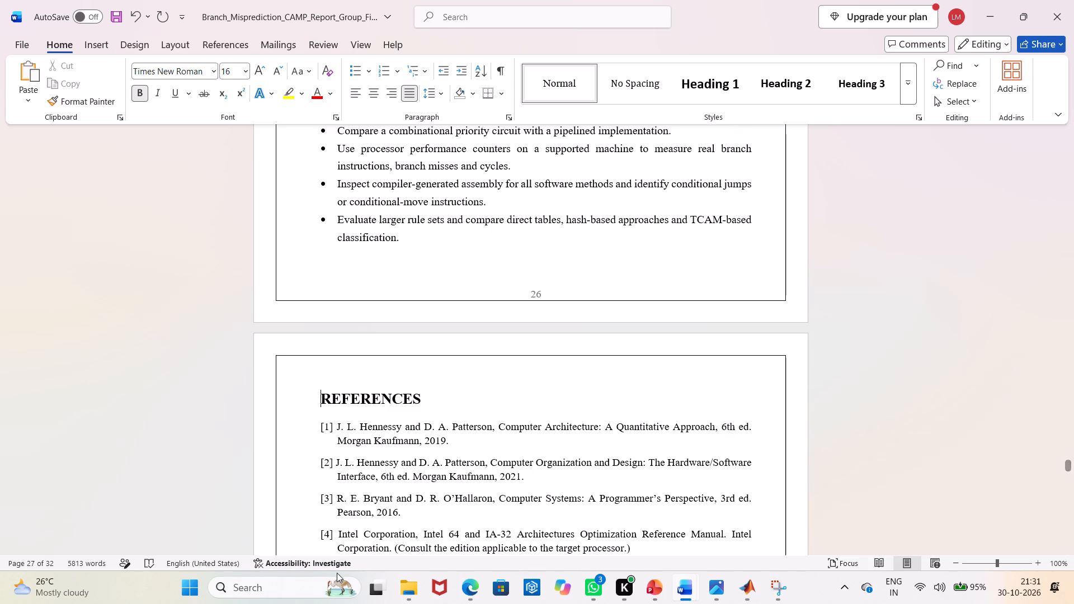
Increase the font size of all the reference entries and the note below them to 12.
{"action": "scroll", "coordinate": [379, 490], "scroll_direction": "down", "scroll_amount": 14}
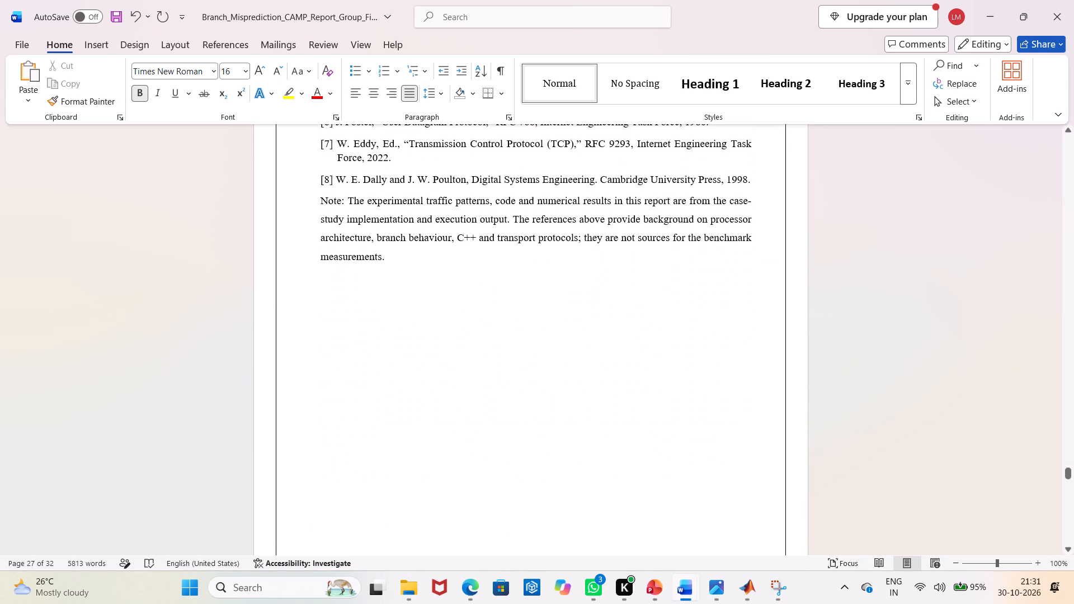
{"action": "scroll", "coordinate": [379, 490], "scroll_direction": "down", "scroll_amount": 7}
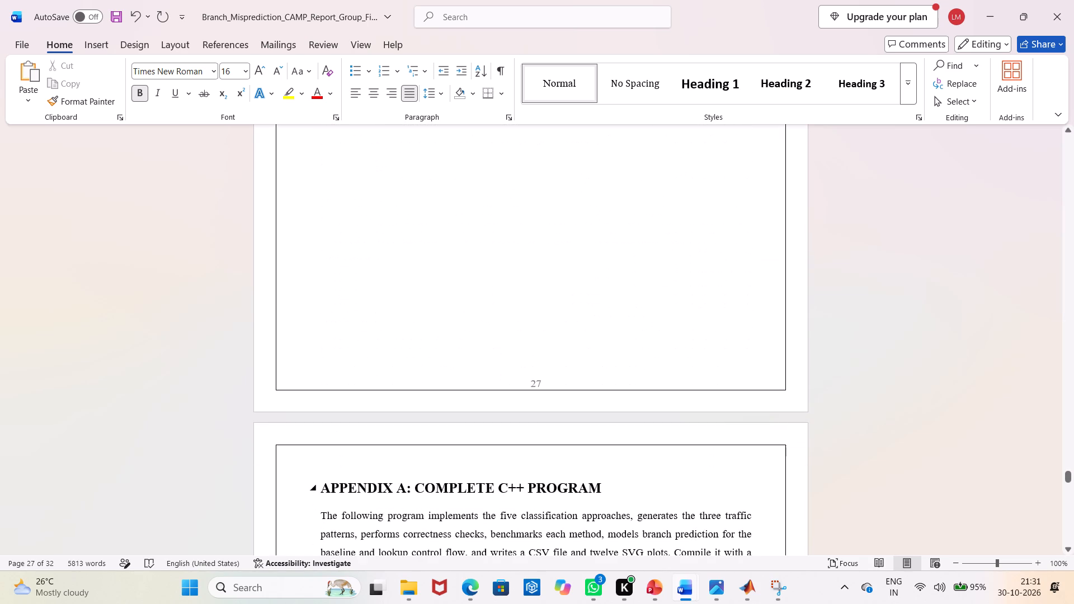
{"action": "scroll", "coordinate": [379, 490], "scroll_direction": "up", "scroll_amount": 12}
{"action": "left_click_drag", "start_coordinate": [403, 438], "coordinate": [336, 219]}
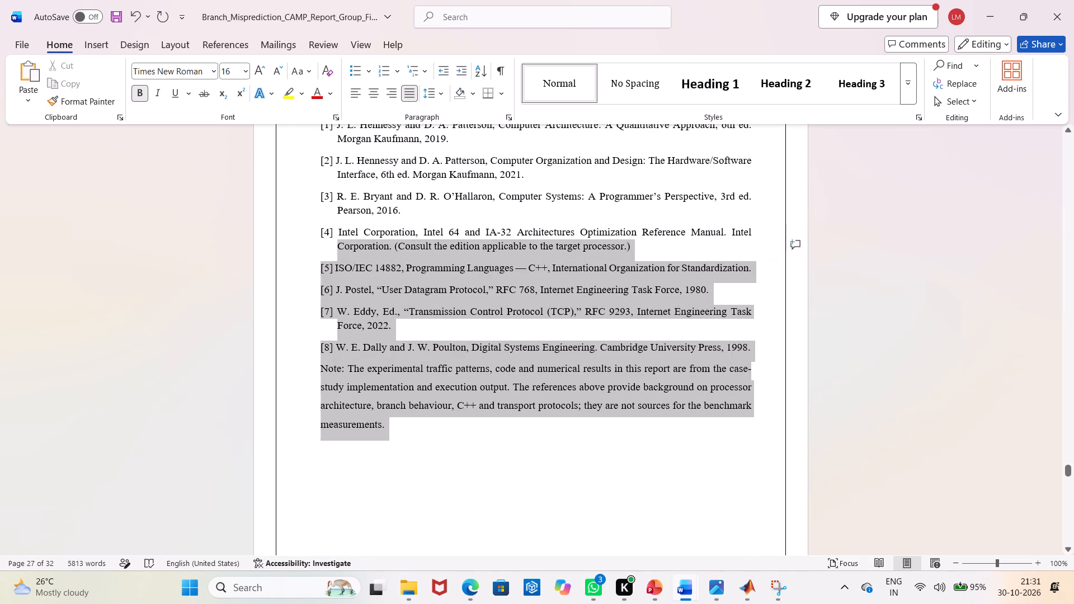
{"action": "left_click_drag", "start_coordinate": [336, 219], "coordinate": [304, 347]}
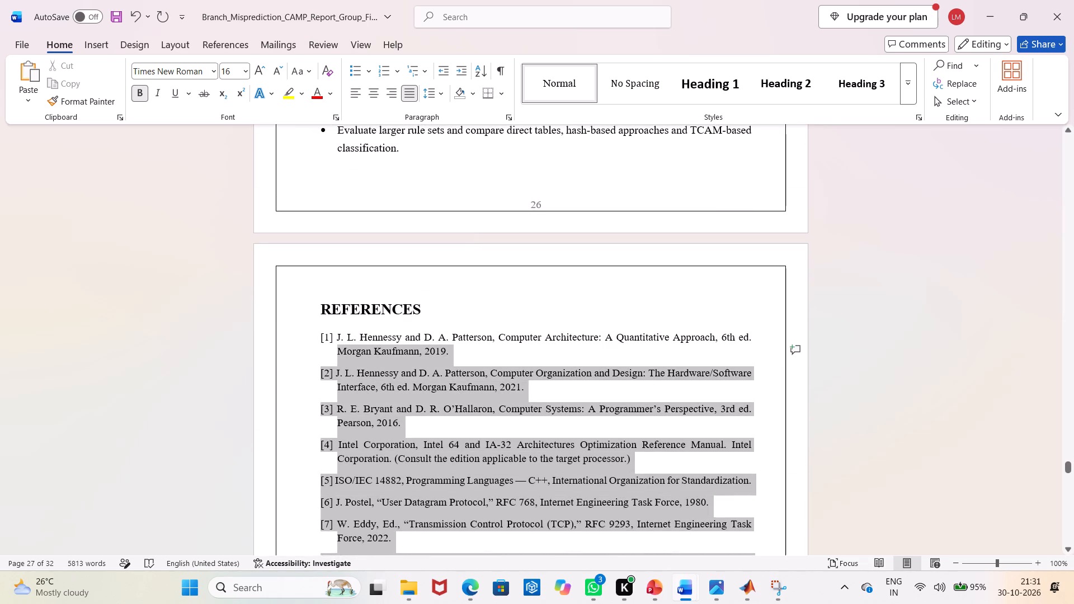
{"action": "left_click_drag", "start_coordinate": [304, 347], "coordinate": [305, 333]}
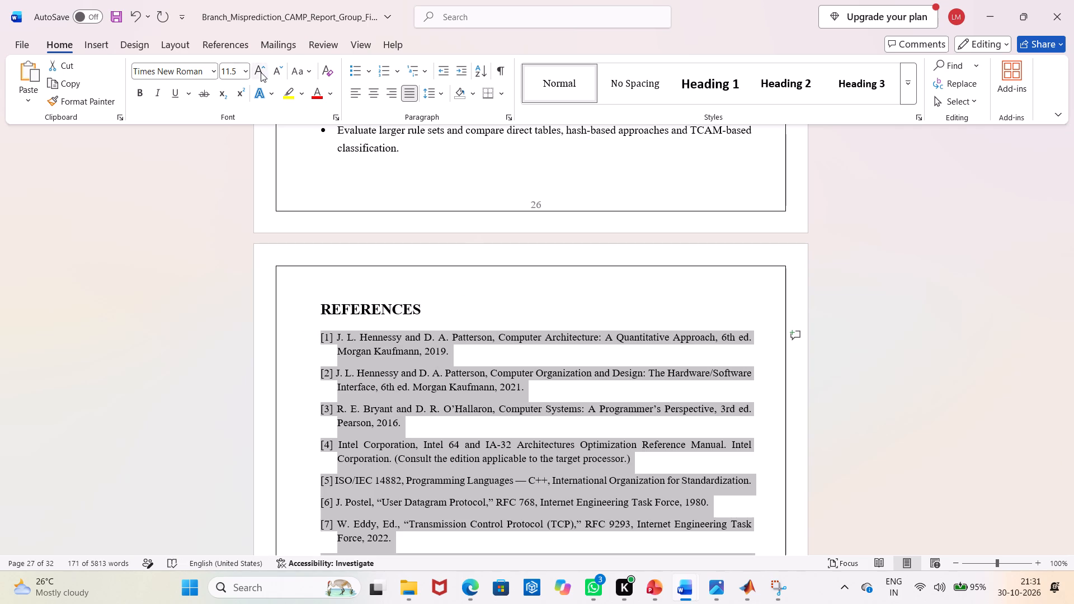
{"action": "left_click", "coordinate": [261, 72]}
Check the font size of the REFERENCES heading.
{"action": "left_click_drag", "start_coordinate": [459, 314], "coordinate": [303, 301]}
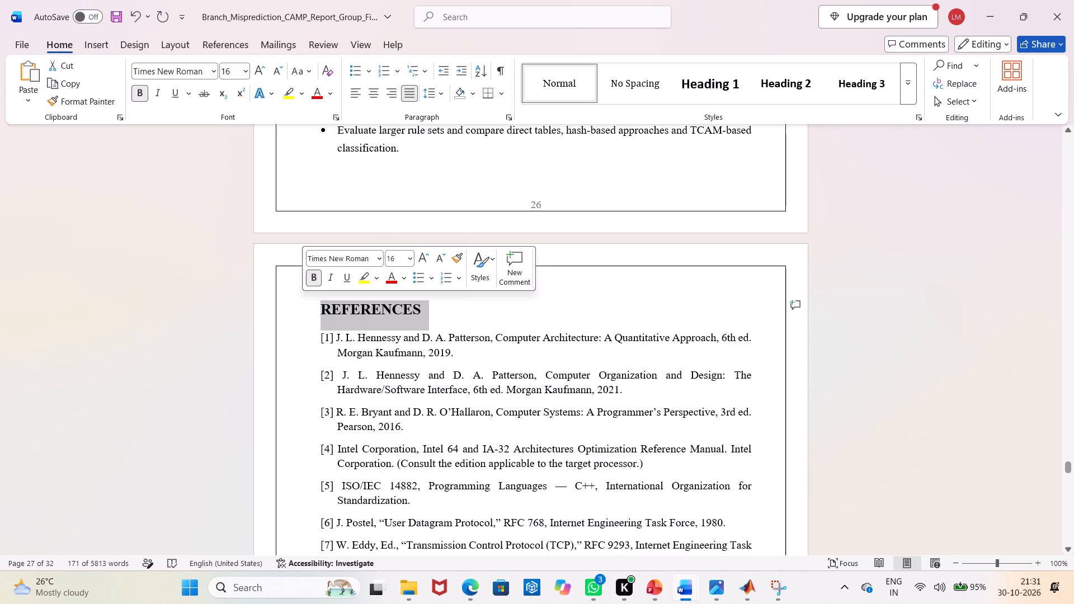
{"action": "left_click", "coordinate": [828, 385]}
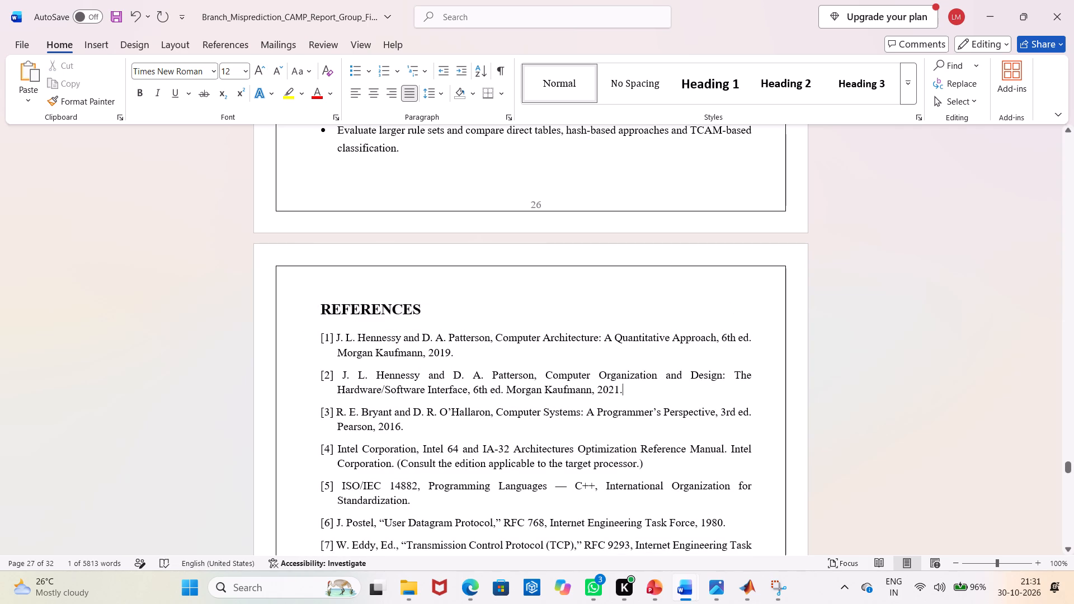
Increase the font size of the APPENDIX A: COMPLETE C++ PROGRAM heading to 16.
{"action": "scroll", "coordinate": [827, 386], "scroll_direction": "down", "scroll_amount": 20}
{"action": "scroll", "coordinate": [827, 386], "scroll_direction": "down", "scroll_amount": 2}
{"action": "scroll", "coordinate": [793, 524], "scroll_direction": "down", "scroll_amount": 3}
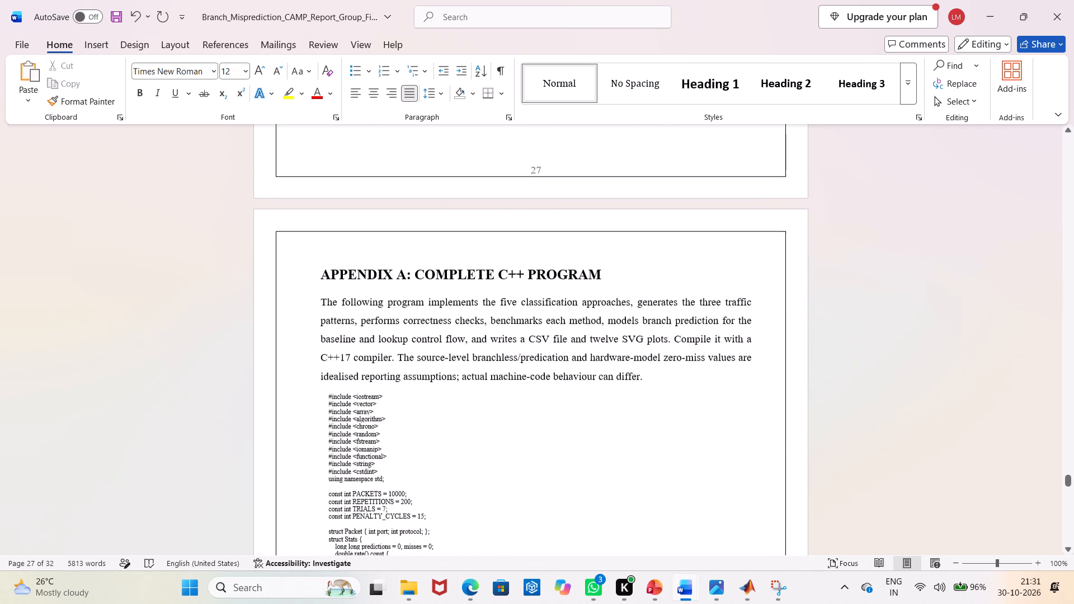
{"action": "left_click_drag", "start_coordinate": [653, 265], "coordinate": [308, 259]}
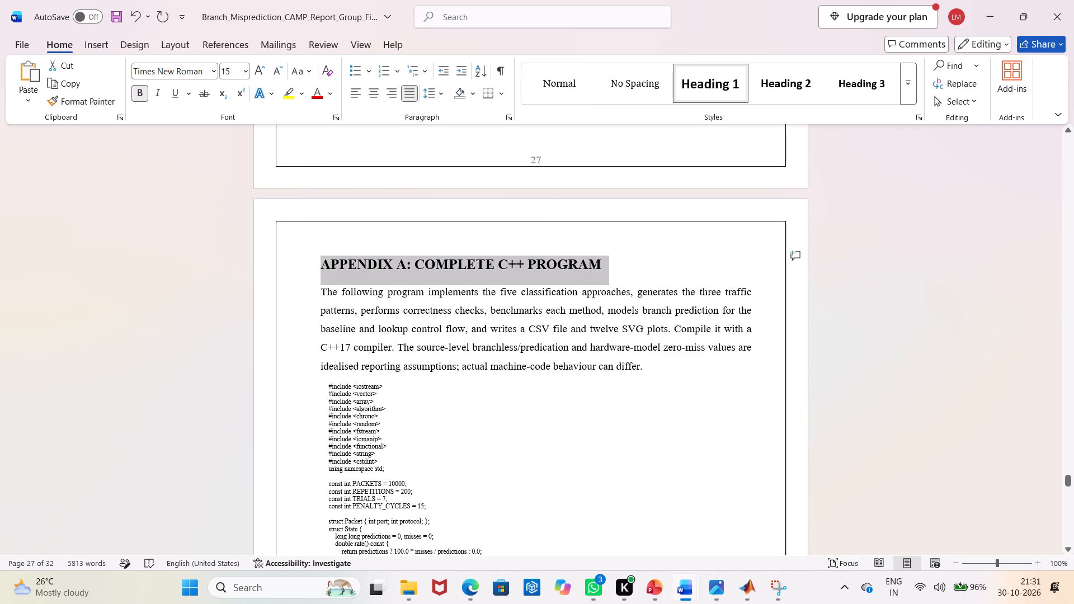
{"action": "left_click", "coordinate": [257, 65]}
{"action": "left_click", "coordinate": [1026, 417]}
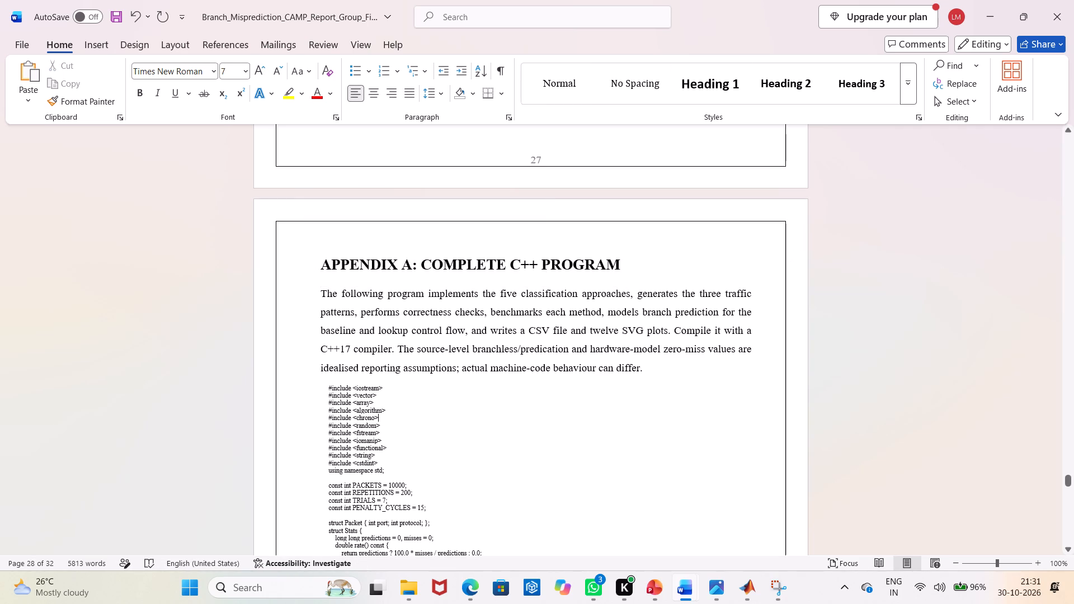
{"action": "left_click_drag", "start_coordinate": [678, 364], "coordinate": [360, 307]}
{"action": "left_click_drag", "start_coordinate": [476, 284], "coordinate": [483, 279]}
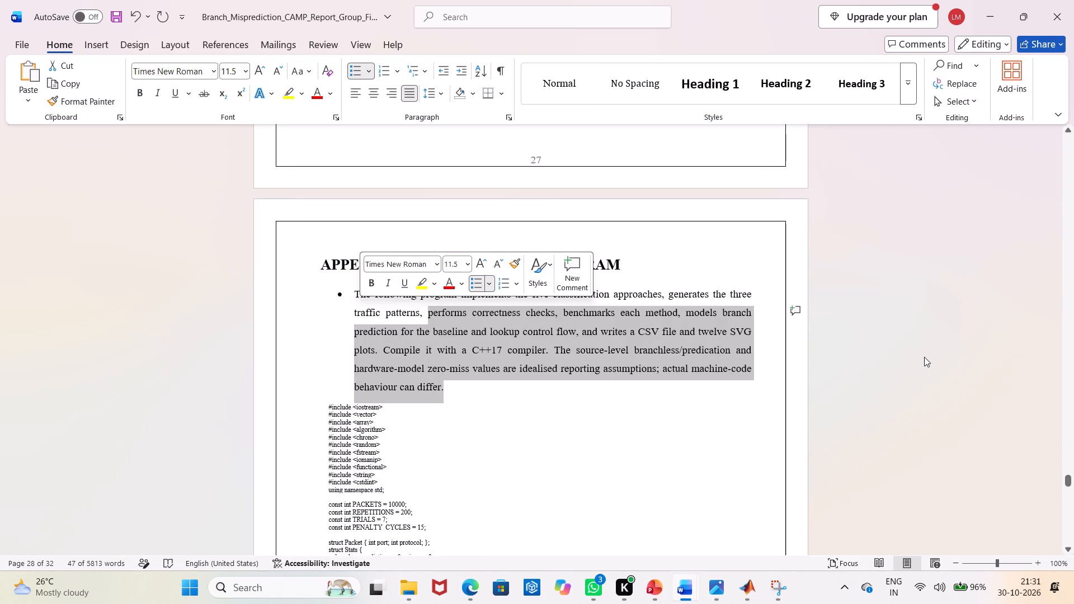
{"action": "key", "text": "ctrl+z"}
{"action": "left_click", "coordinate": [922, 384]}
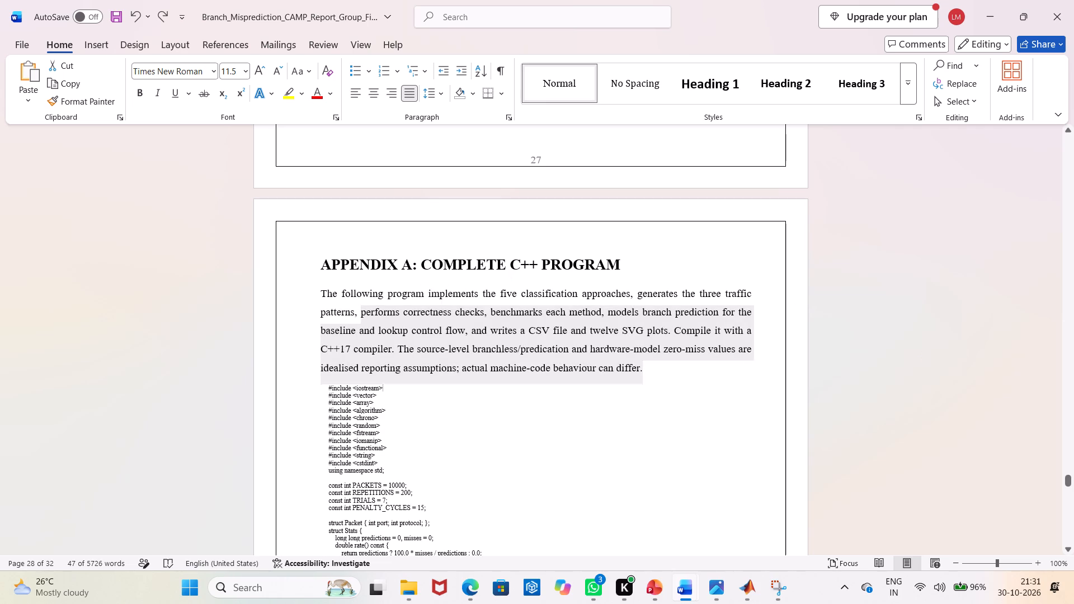
Increase the font size of the introductory paragraph under the Appendix A heading to 12.
{"action": "left_click_drag", "start_coordinate": [666, 376], "coordinate": [490, 317]}
{"action": "left_click_drag", "start_coordinate": [489, 317], "coordinate": [478, 314]}
{"action": "left_click", "coordinate": [478, 320]}
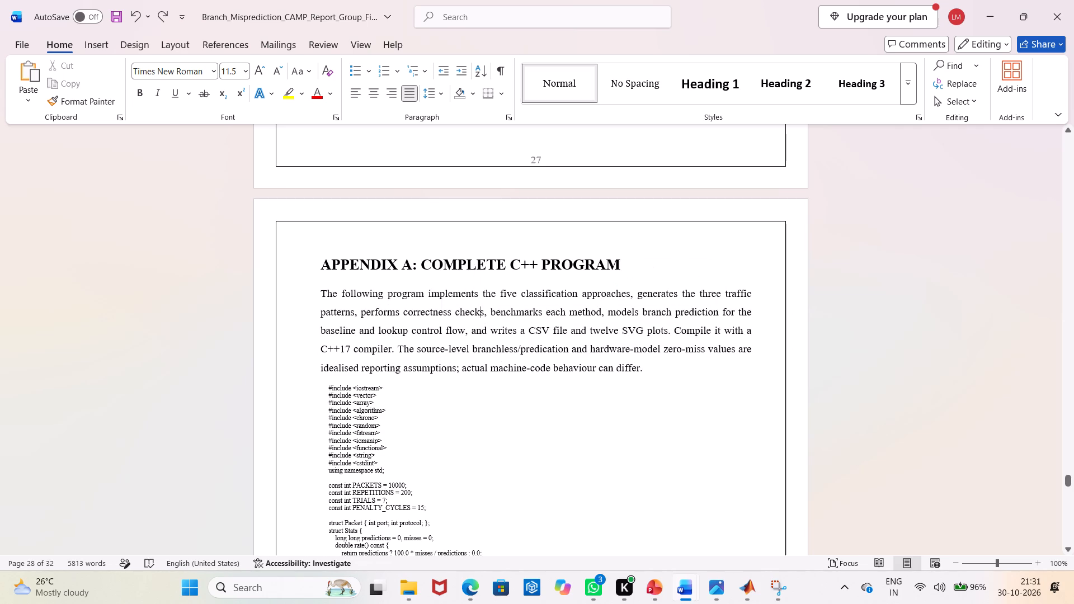
{"action": "left_click", "coordinate": [639, 372]}
{"action": "left_click_drag", "start_coordinate": [663, 372], "coordinate": [277, 293]}
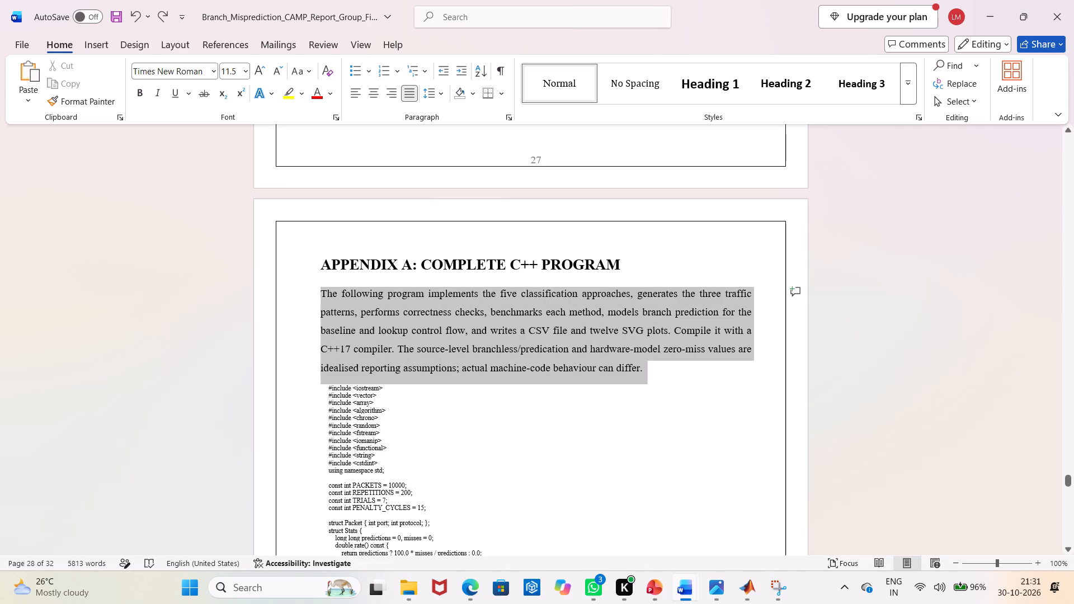
{"action": "left_click_drag", "start_coordinate": [277, 293], "coordinate": [262, 298]}
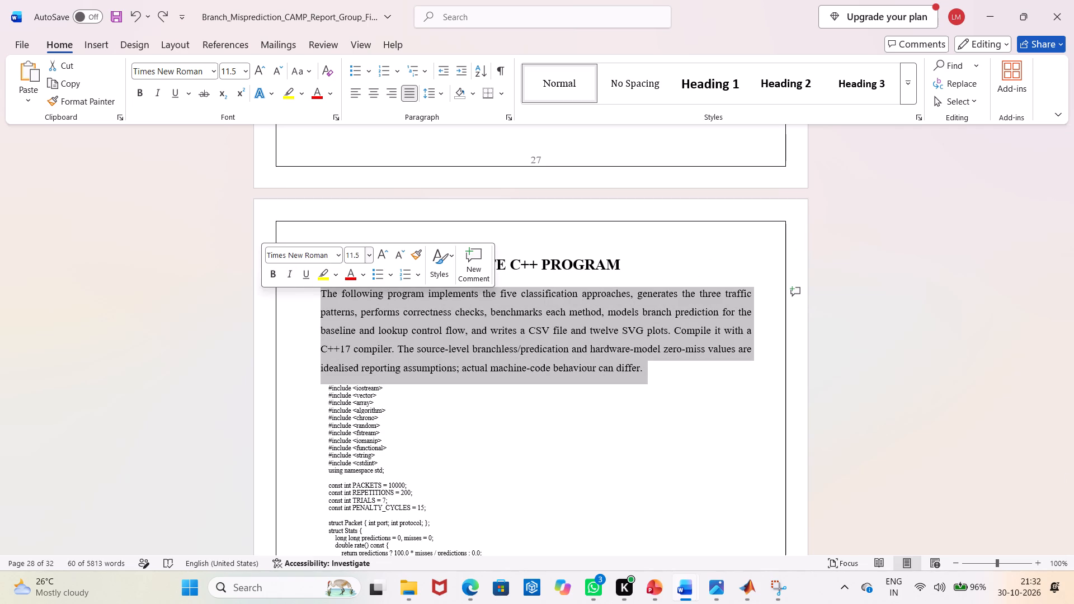
{"action": "left_click", "coordinate": [261, 71]}
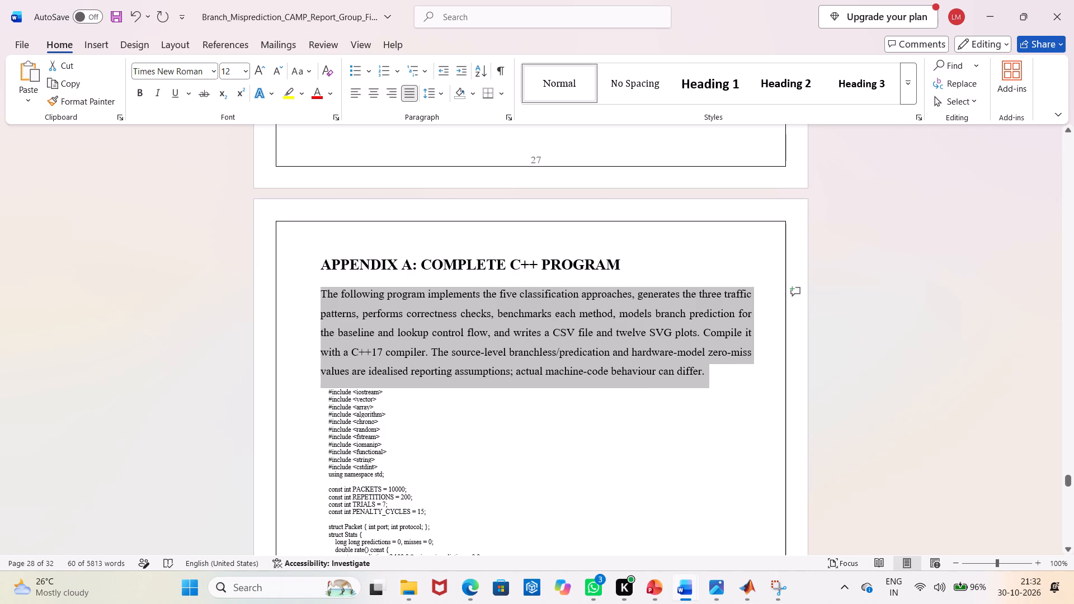
Increase the font size of the APPENDIX B: EXECUTION AND RESULT INTERPRETATION heading to 16.
{"action": "scroll", "coordinate": [693, 459], "scroll_direction": "down", "scroll_amount": 4}
{"action": "left_click", "coordinate": [692, 469]}
{"action": "scroll", "coordinate": [689, 478], "scroll_direction": "down", "scroll_amount": 15}
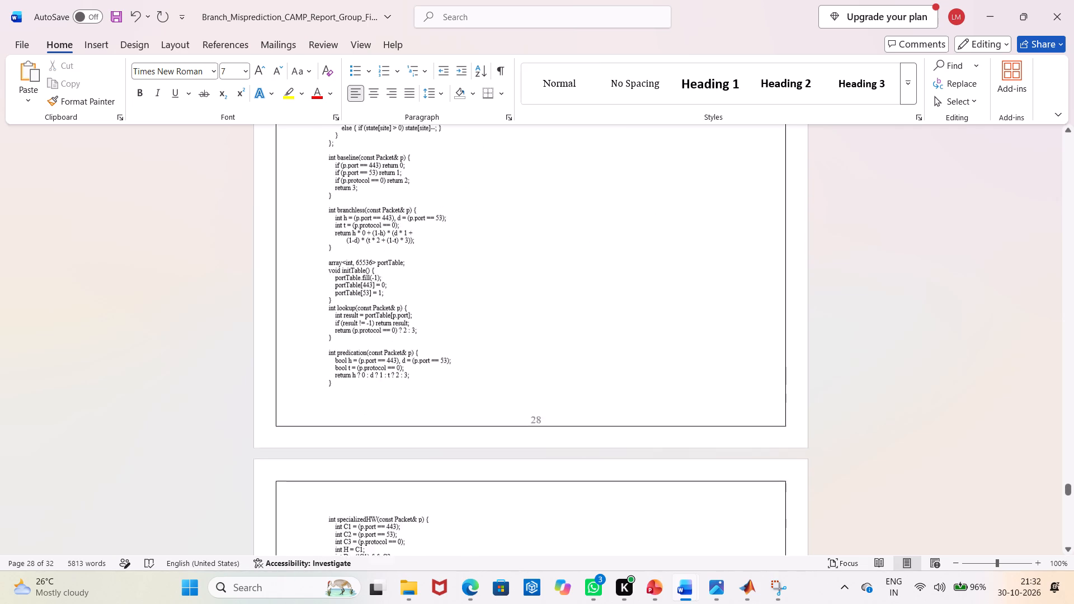
{"action": "scroll", "coordinate": [675, 516], "scroll_direction": "down", "scroll_amount": 20}
{"action": "scroll", "coordinate": [675, 516], "scroll_direction": "down", "scroll_amount": 20}
{"action": "scroll", "coordinate": [675, 516], "scroll_direction": "down", "scroll_amount": 3}
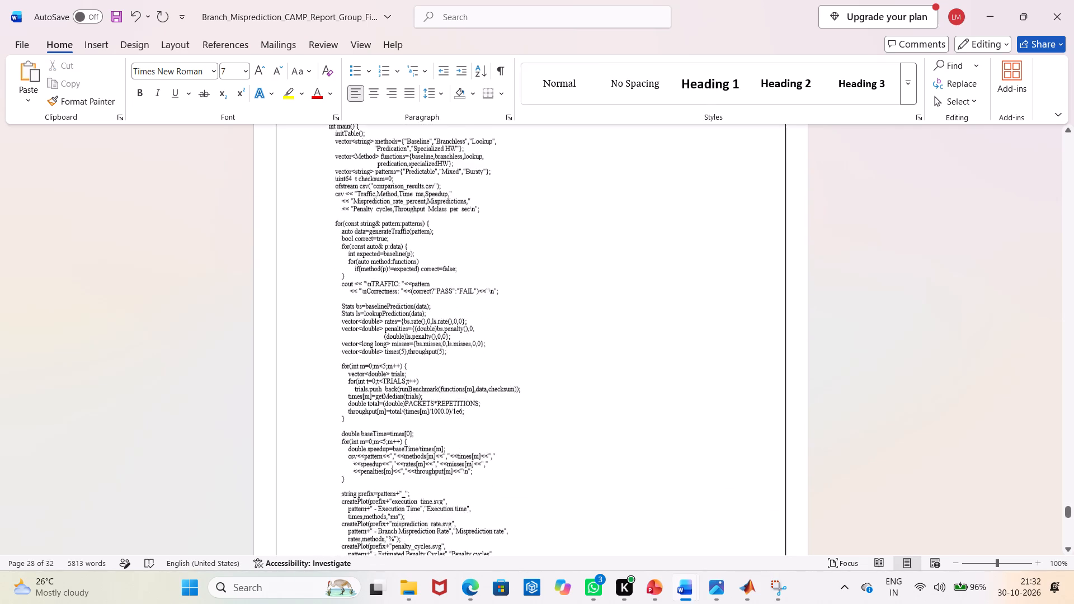
{"action": "scroll", "coordinate": [673, 518], "scroll_direction": "down", "scroll_amount": 10}
{"action": "scroll", "coordinate": [673, 518], "scroll_direction": "down", "scroll_amount": 20}
{"action": "scroll", "coordinate": [673, 518], "scroll_direction": "down", "scroll_amount": 7}
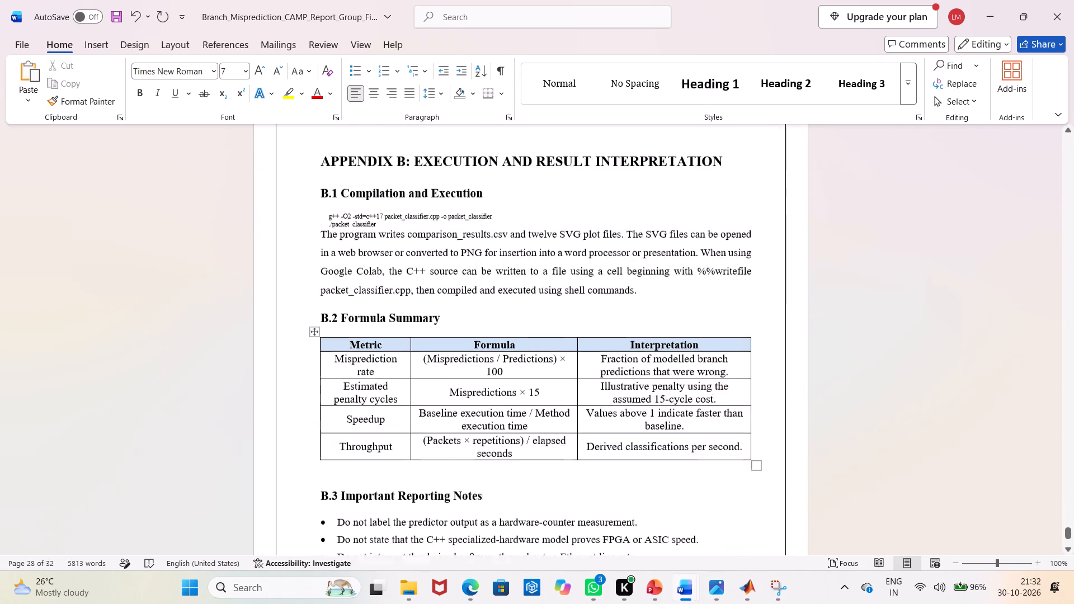
{"action": "scroll", "coordinate": [673, 518], "scroll_direction": "up", "scroll_amount": 4}
{"action": "left_click_drag", "start_coordinate": [724, 255], "coordinate": [300, 287]}
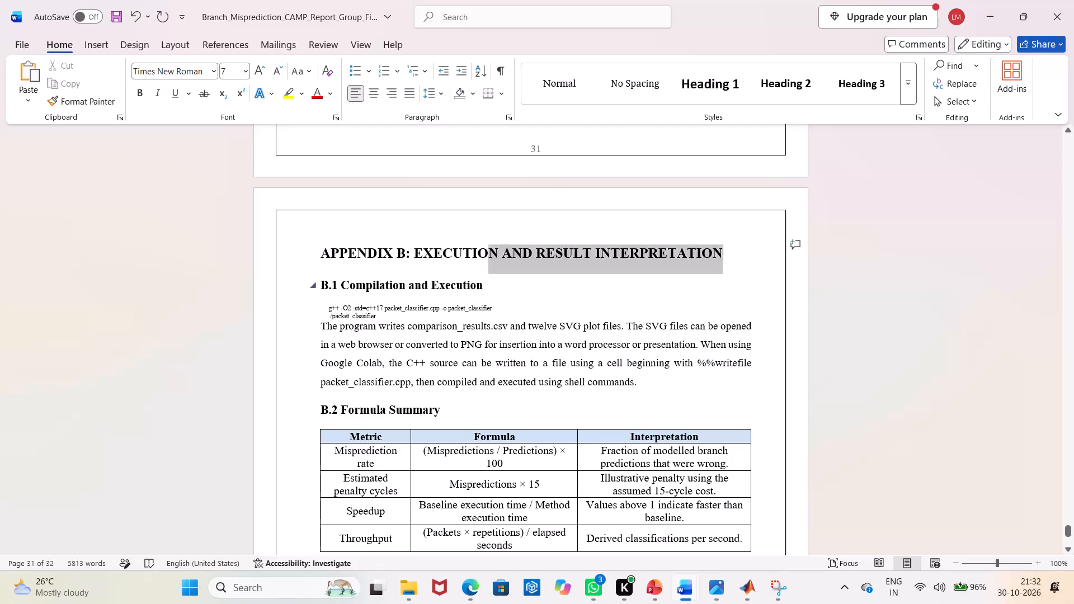
{"action": "left_click_drag", "start_coordinate": [300, 287], "coordinate": [309, 257]}
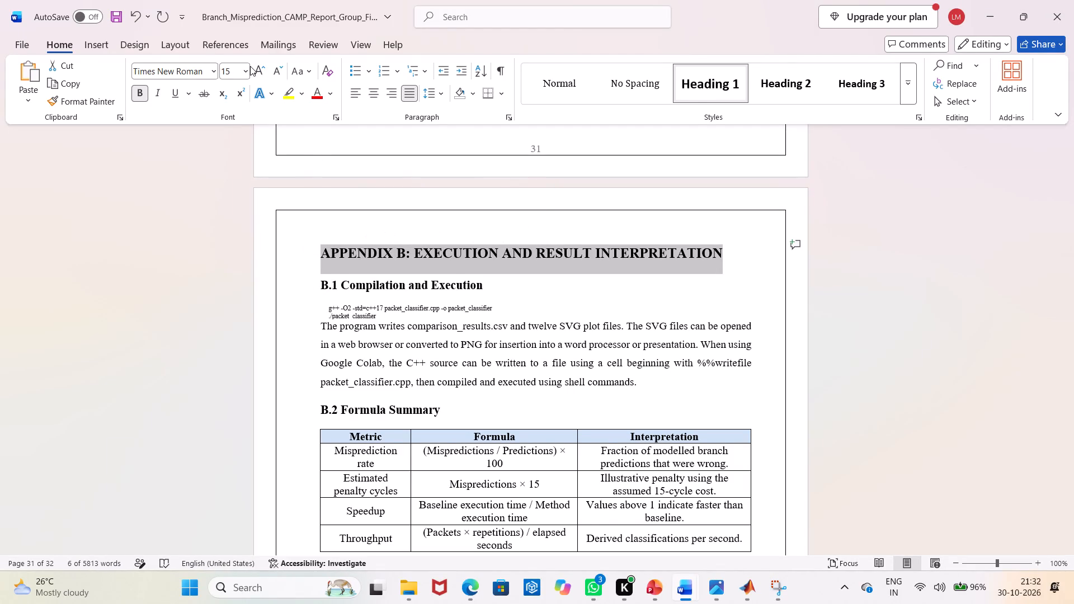
{"action": "left_click", "coordinate": [250, 66]}
{"action": "left_click", "coordinate": [258, 70]}
Increase the font size of the B.1 Compilation and Execution heading to 14.
{"action": "left_click_drag", "start_coordinate": [489, 292], "coordinate": [385, 268]}
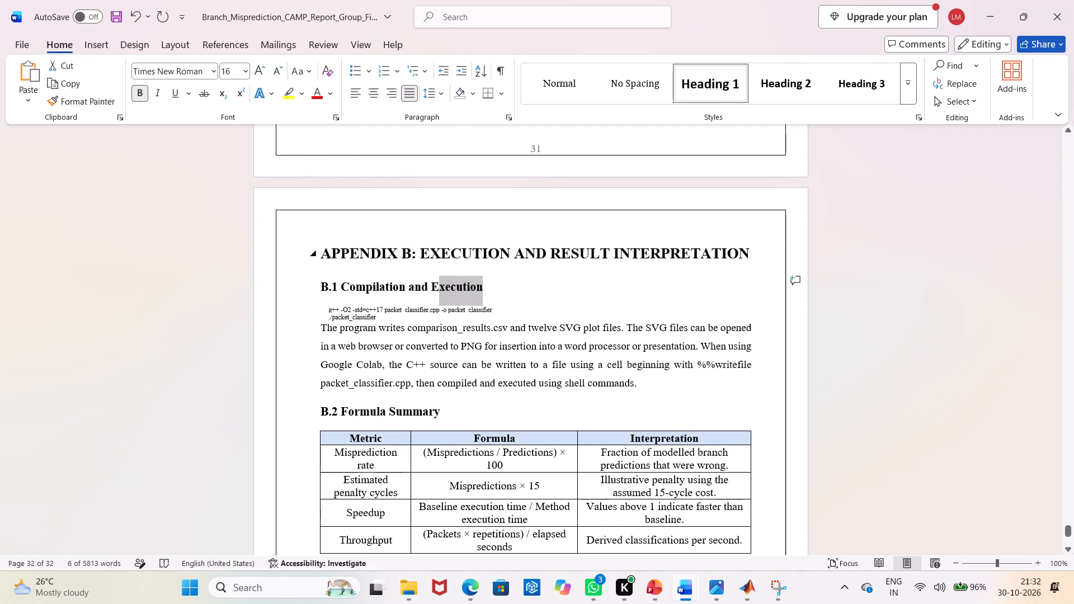
{"action": "left_click_drag", "start_coordinate": [385, 268], "coordinate": [313, 285]}
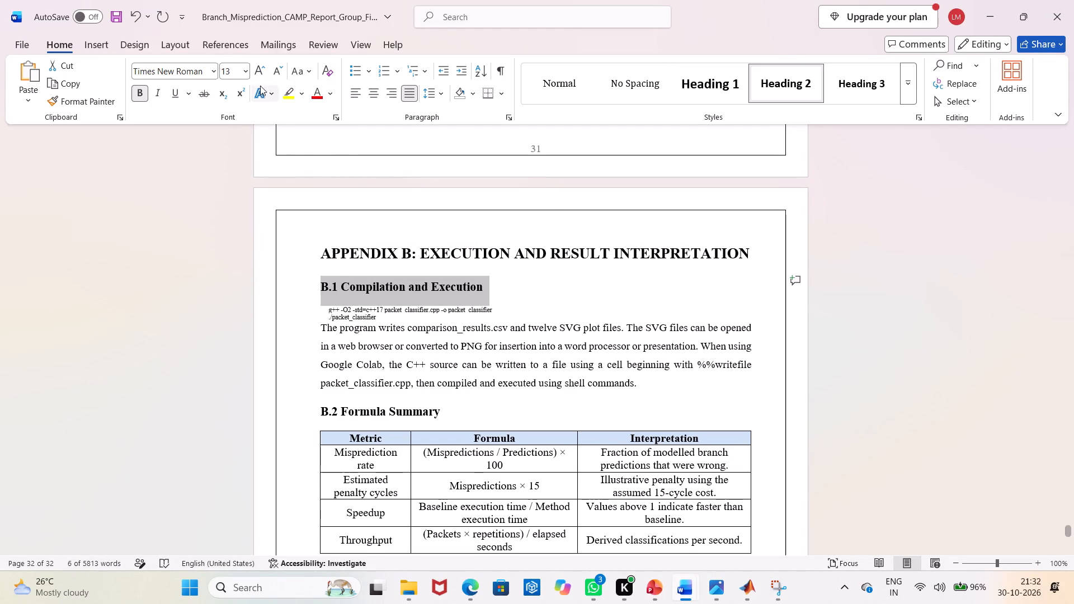
{"action": "left_click", "coordinate": [256, 74]}
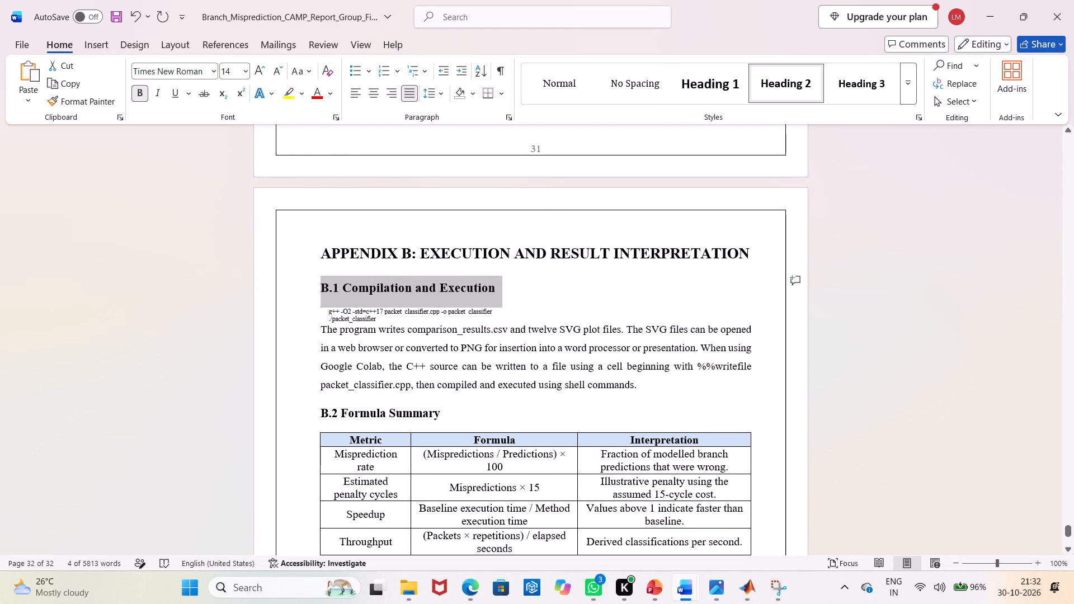
Increase the font size of the body paragraph in section B.1 to 12.
{"action": "left_click_drag", "start_coordinate": [643, 387], "coordinate": [272, 335]}
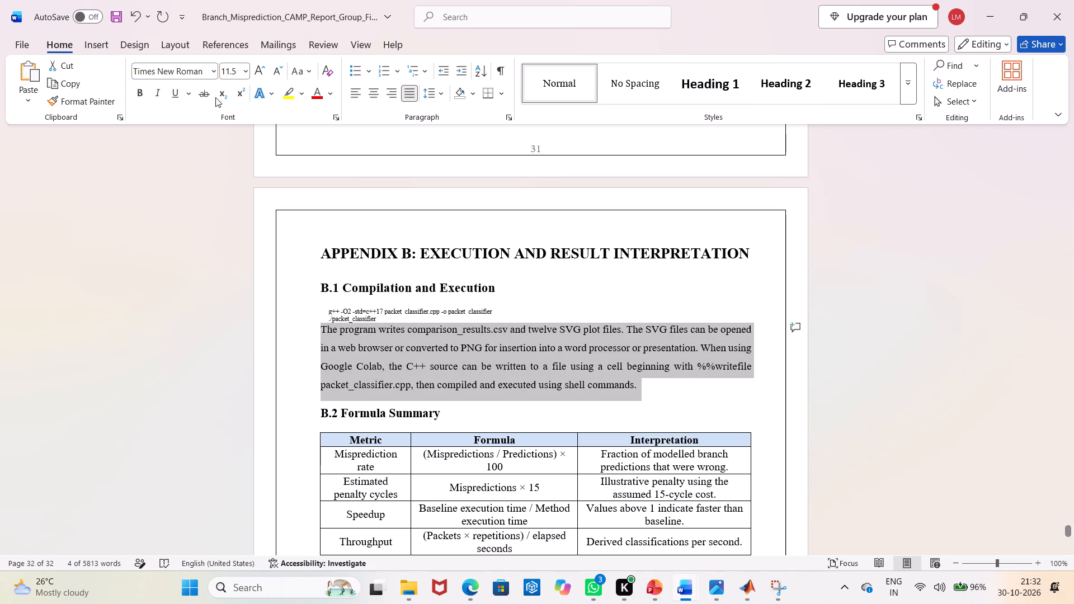
{"action": "left_click", "coordinate": [262, 68]}
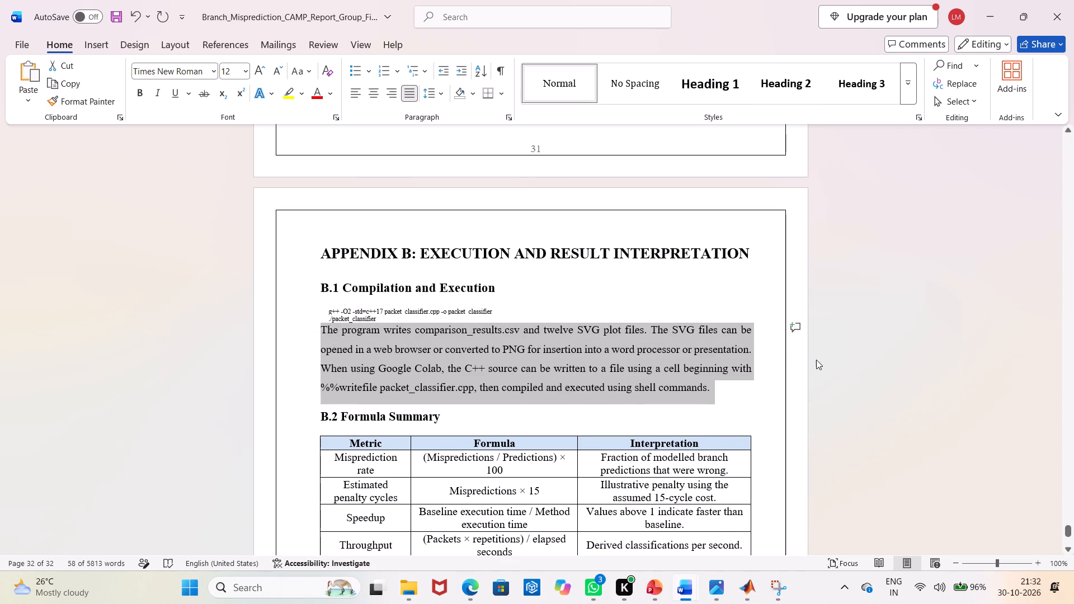
{"action": "left_click", "coordinate": [839, 388]}
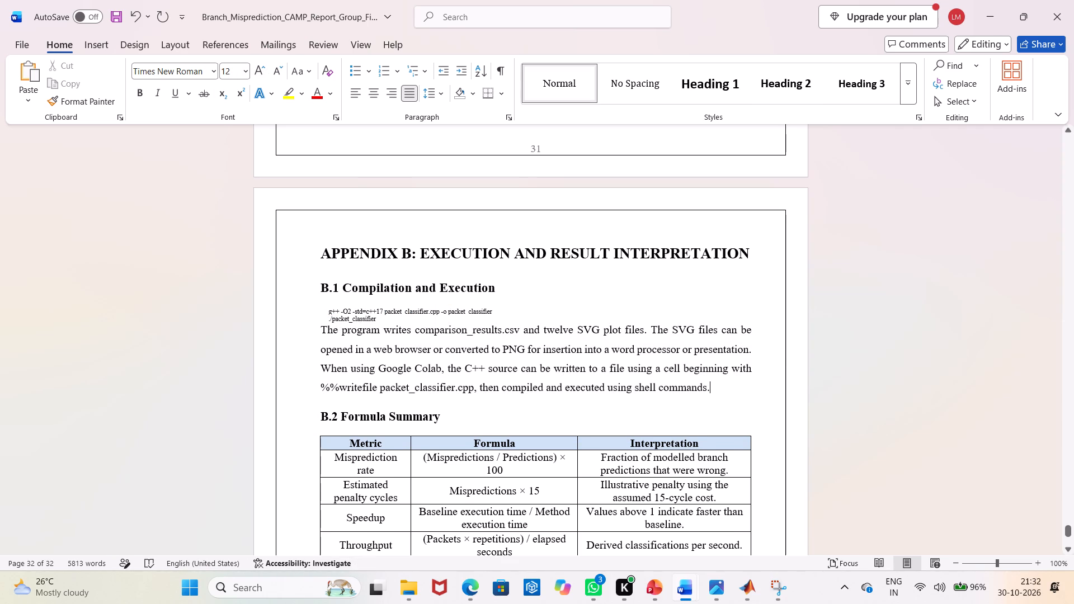
Delete the two small compile and run command lines under the B.1 Compilation and Execution heading.
{"action": "left_click_drag", "start_coordinate": [394, 327], "coordinate": [334, 311]}
{"action": "left_click", "coordinate": [660, 296]}
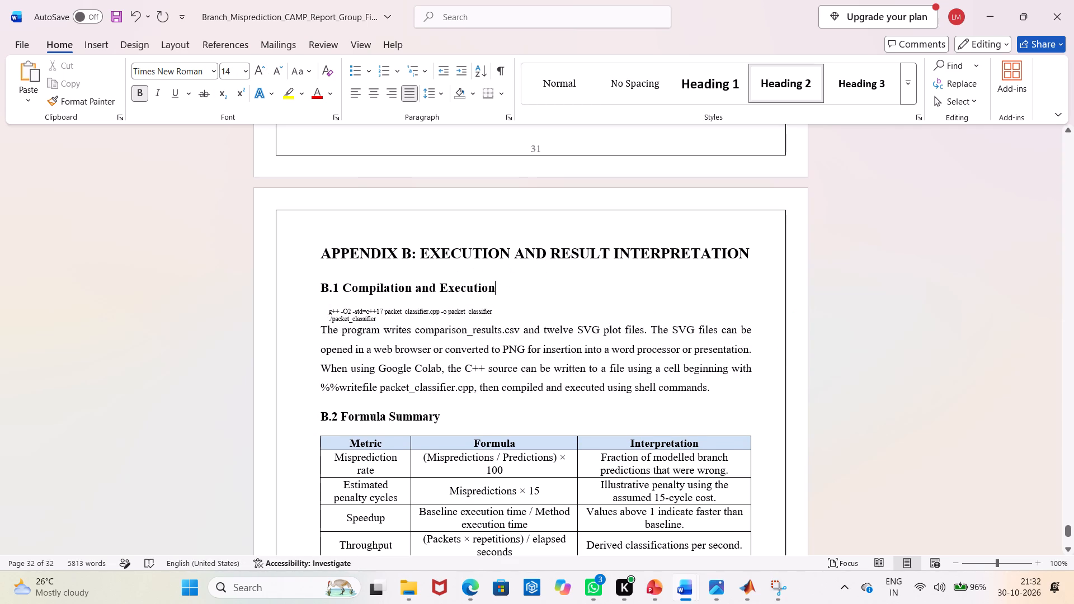
{"action": "left_click_drag", "start_coordinate": [408, 319], "coordinate": [328, 309]}
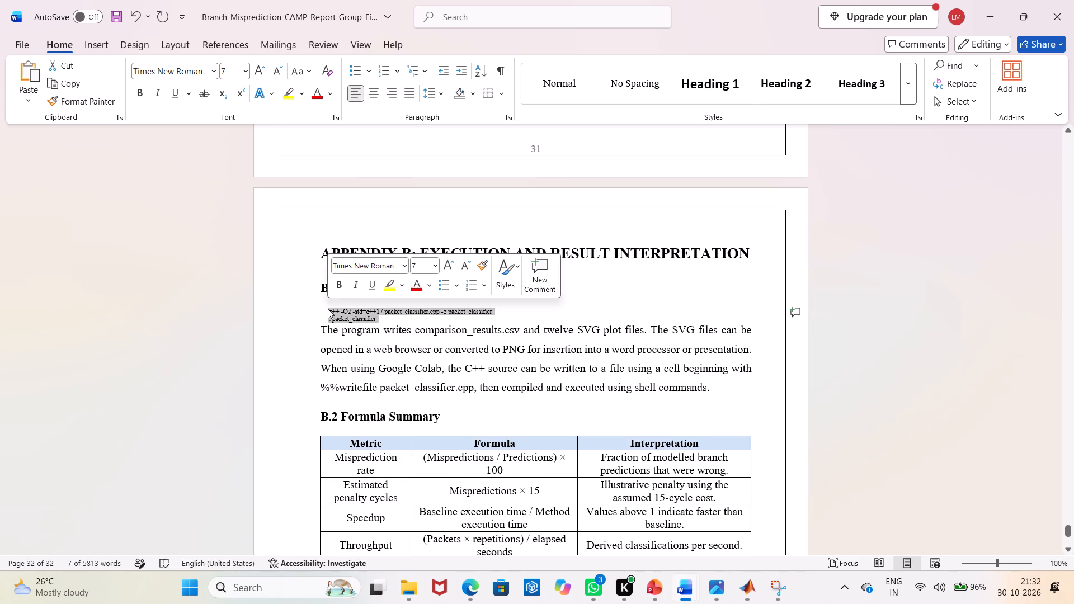
{"action": "key", "text": "BackSpace"}
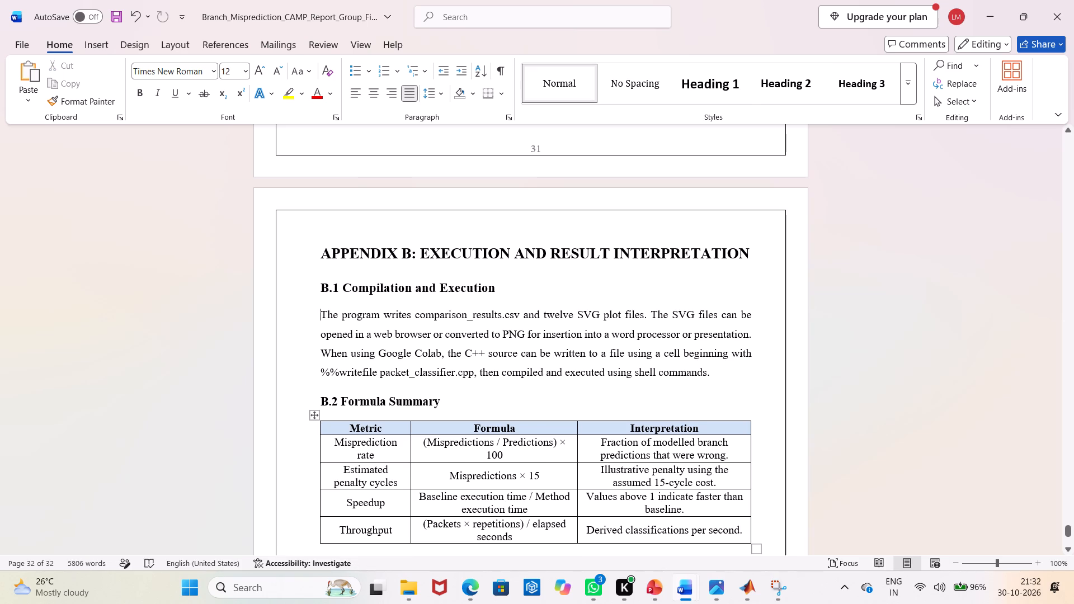
Remove the shading from the header row of the B.2 Formula Summary table.
{"action": "left_click_drag", "start_coordinate": [711, 428], "coordinate": [372, 432]}
{"action": "left_click", "coordinate": [462, 92]}
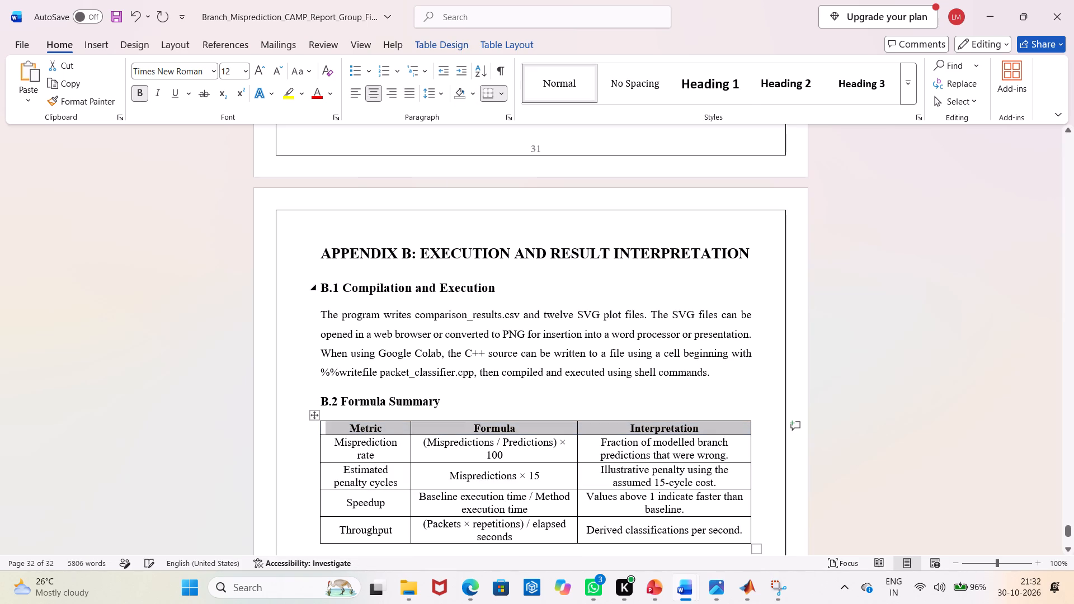
{"action": "left_click", "coordinate": [833, 391]}
Check the font size of the text in the B.2 Formula Summary table.
{"action": "scroll", "coordinate": [809, 409], "scroll_direction": "down", "scroll_amount": 6}
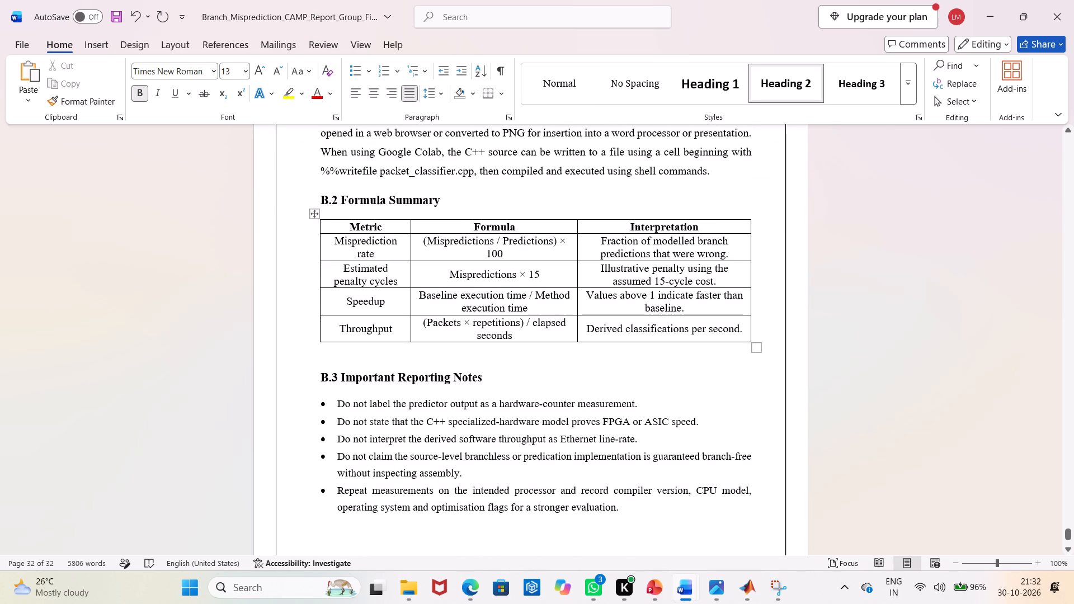
{"action": "left_click_drag", "start_coordinate": [762, 338], "coordinate": [327, 219]}
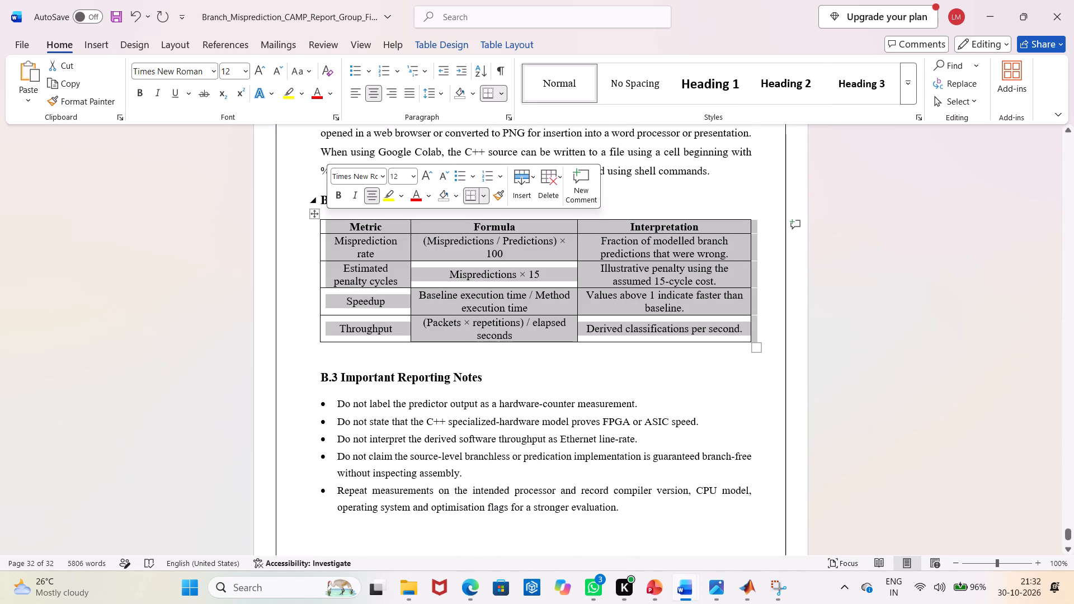
{"action": "left_click", "coordinate": [902, 254]}
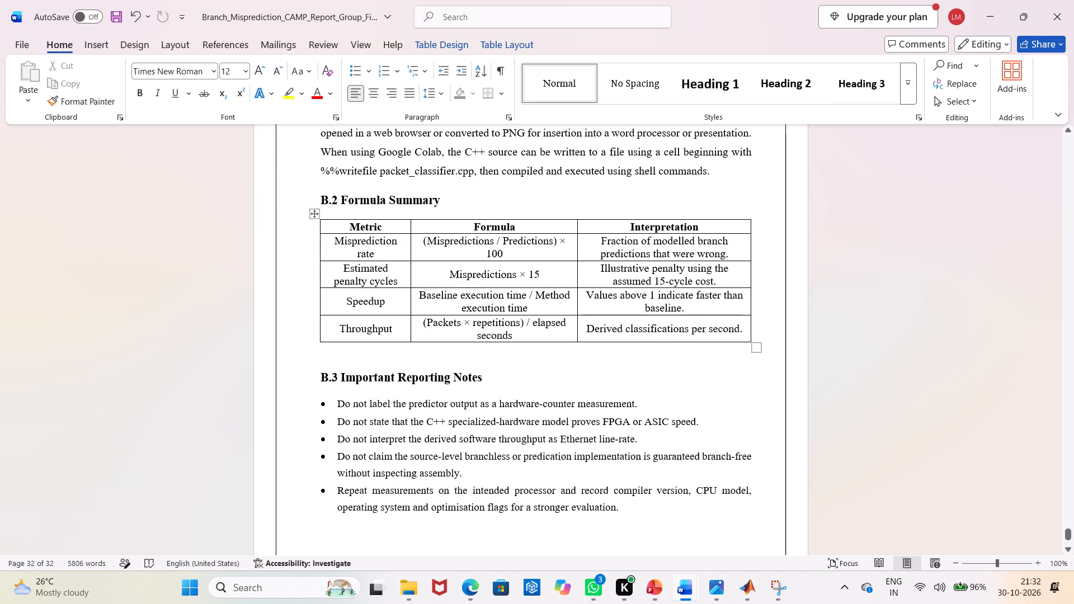
Increase the font size of all the bullet points under B.3 Important Reporting Notes to 12.
{"action": "left_click_drag", "start_coordinate": [643, 508], "coordinate": [321, 395]}
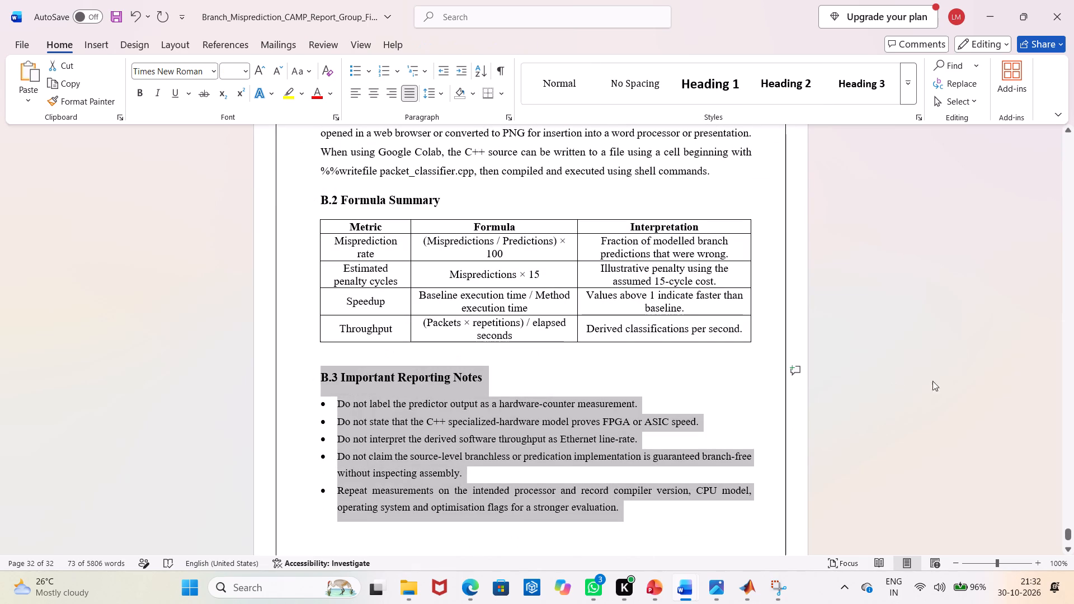
{"action": "left_click", "coordinate": [996, 369]}
{"action": "left_click_drag", "start_coordinate": [628, 509], "coordinate": [360, 403]}
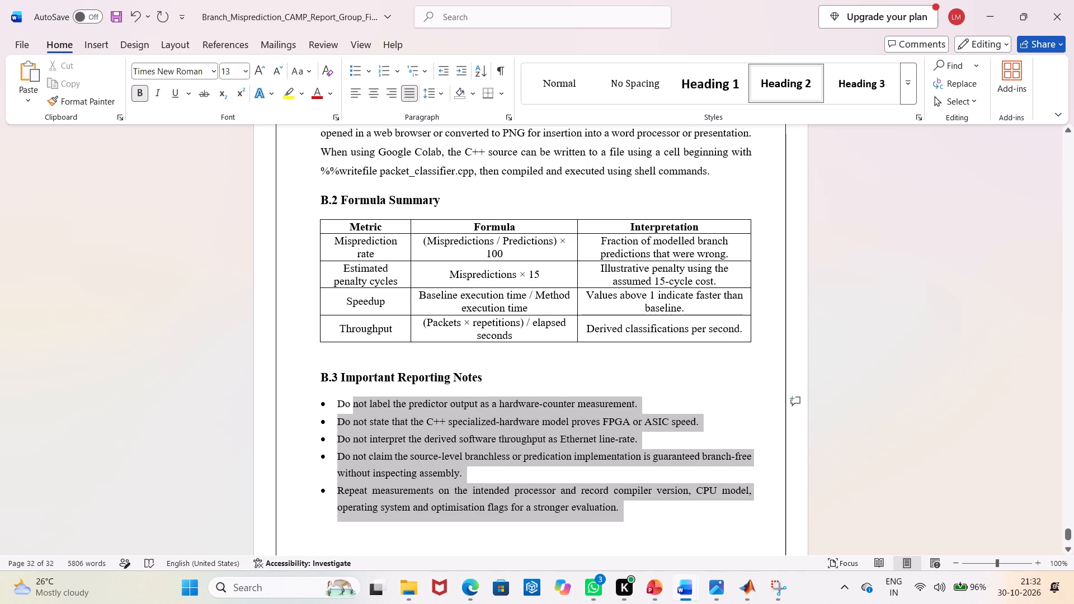
{"action": "left_click_drag", "start_coordinate": [360, 403], "coordinate": [346, 397]}
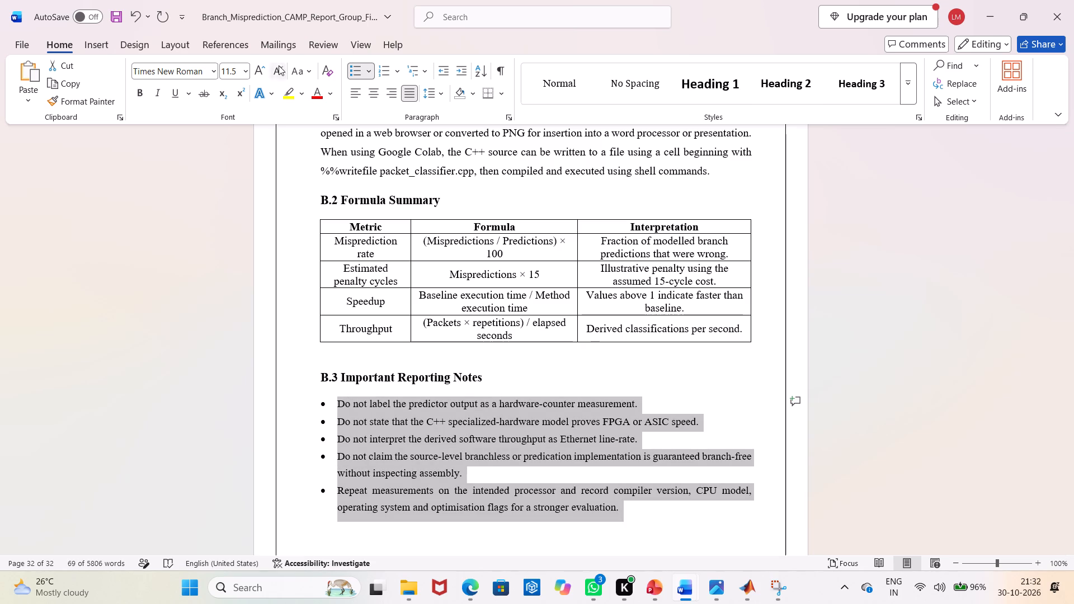
{"action": "left_click", "coordinate": [263, 71]}
Increase the font size of the B.3 Important Reporting Notes heading to 14.
{"action": "left_click_drag", "start_coordinate": [500, 374], "coordinate": [463, 378]}
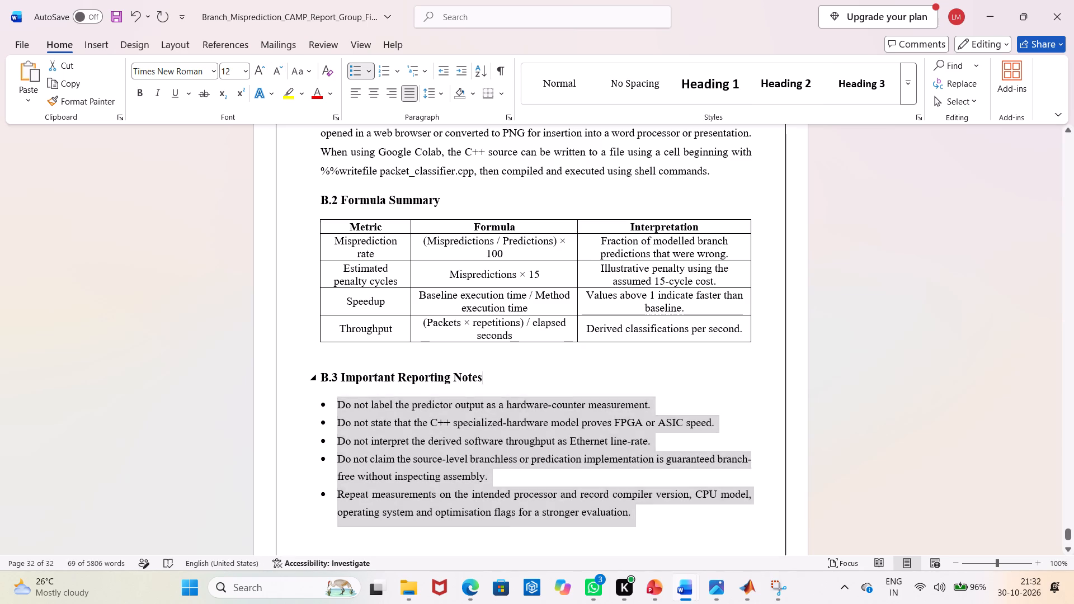
{"action": "left_click_drag", "start_coordinate": [463, 378], "coordinate": [273, 384]}
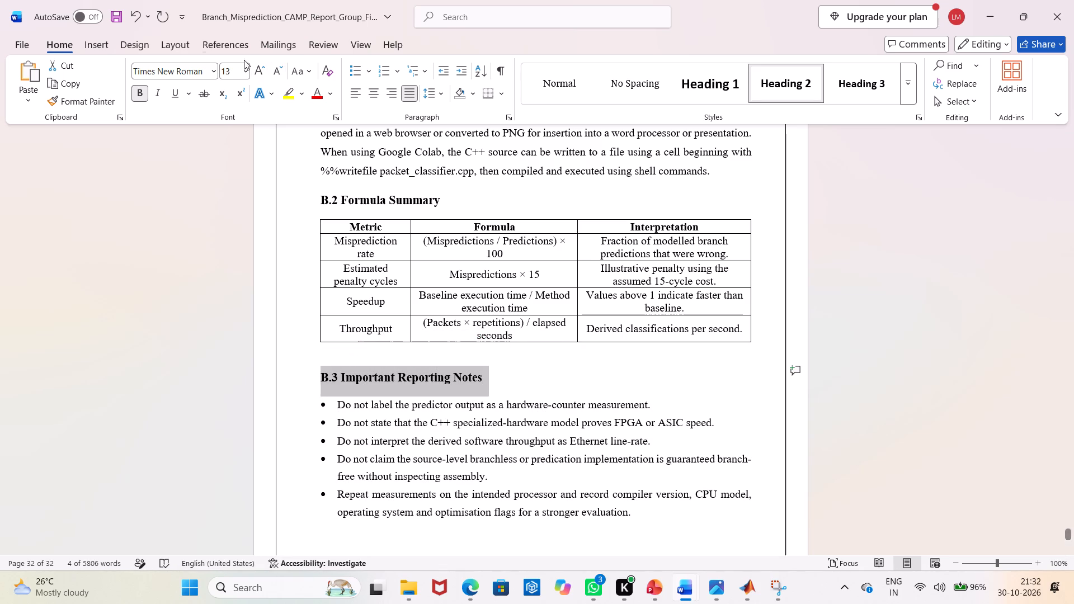
{"action": "left_click", "coordinate": [265, 86]}
{"action": "left_click", "coordinate": [262, 66]}
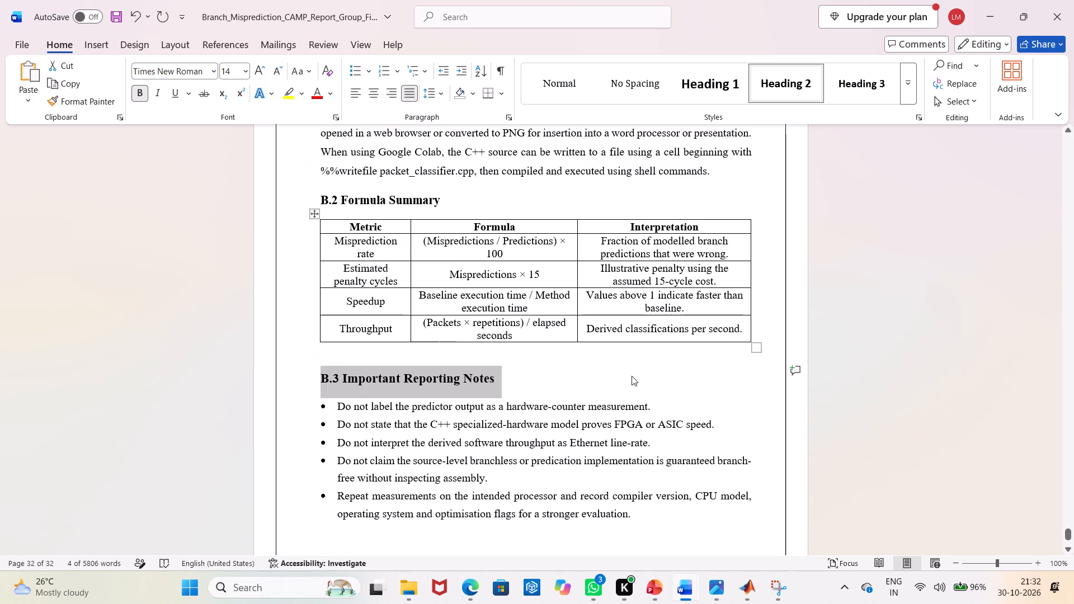
Review the report's layout and table formatting from Appendix B back to the start of Chapter 5.
{"action": "scroll", "coordinate": [869, 433], "scroll_direction": "down", "scroll_amount": 14}
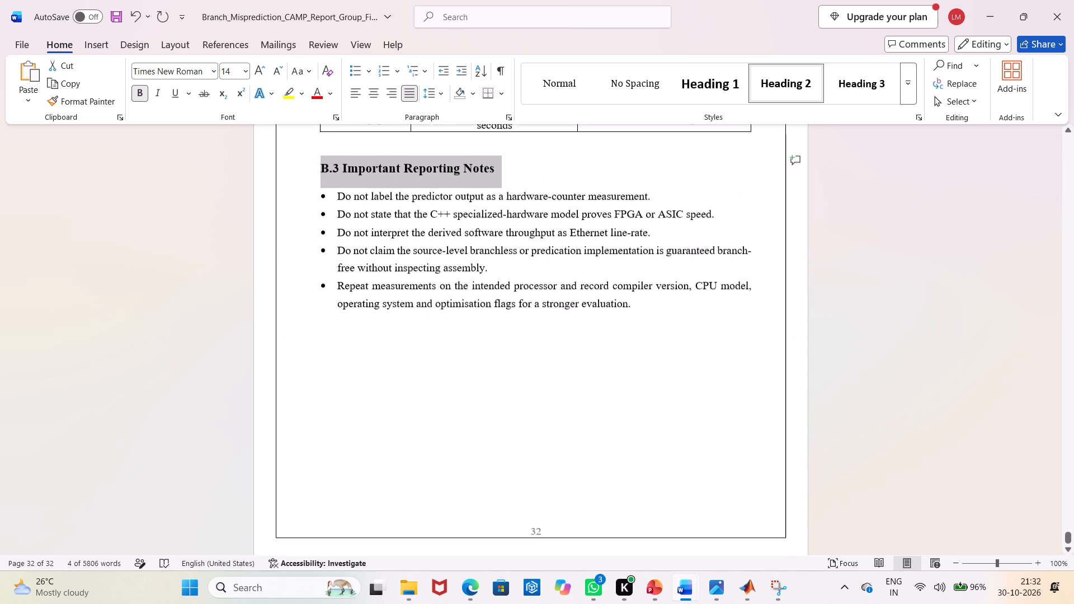
{"action": "scroll", "coordinate": [865, 442], "scroll_direction": "down", "scroll_amount": 8}
{"action": "scroll", "coordinate": [861, 447], "scroll_direction": "up", "scroll_amount": 14}
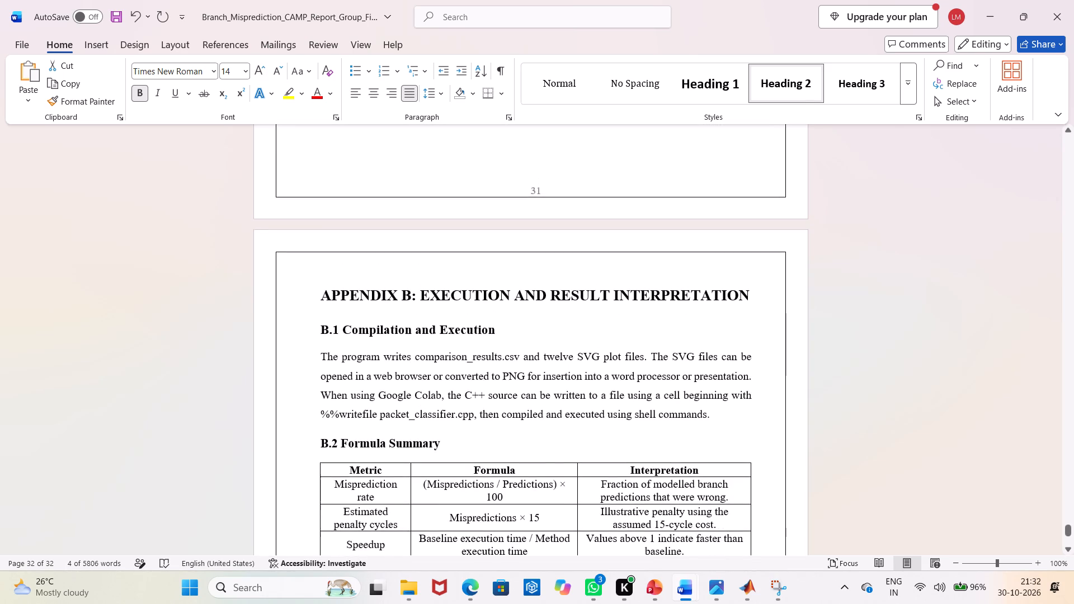
{"action": "scroll", "coordinate": [861, 447], "scroll_direction": "up", "scroll_amount": 20}
{"action": "scroll", "coordinate": [861, 447], "scroll_direction": "up", "scroll_amount": 18}
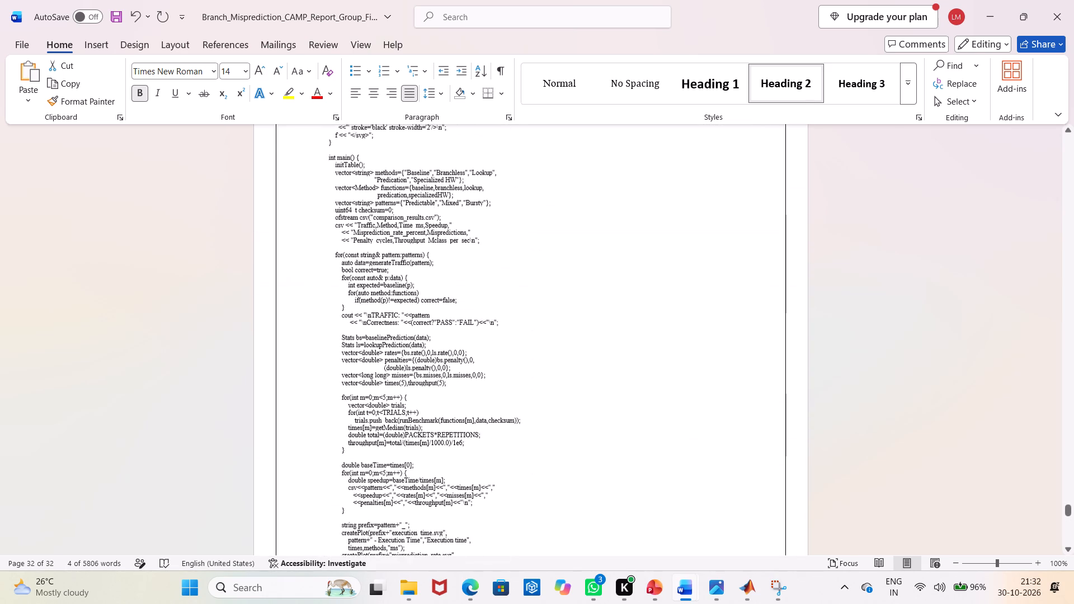
{"action": "scroll", "coordinate": [861, 447], "scroll_direction": "up", "scroll_amount": 18}
{"action": "scroll", "coordinate": [861, 447], "scroll_direction": "up", "scroll_amount": 12}
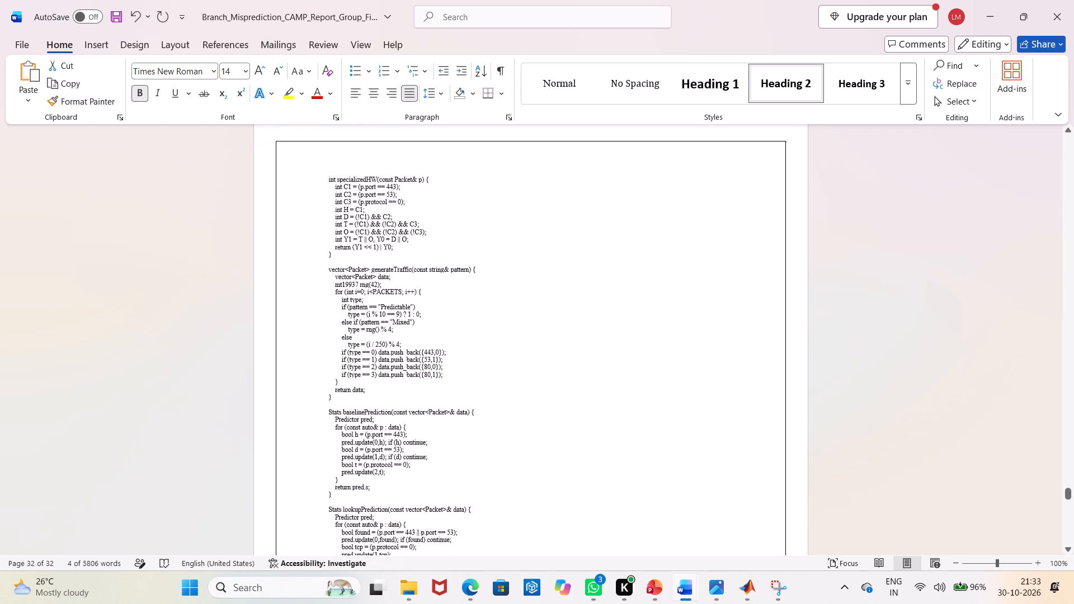
{"action": "scroll", "coordinate": [861, 447], "scroll_direction": "up", "scroll_amount": 17}
{"action": "scroll", "coordinate": [861, 447], "scroll_direction": "up", "scroll_amount": 7}
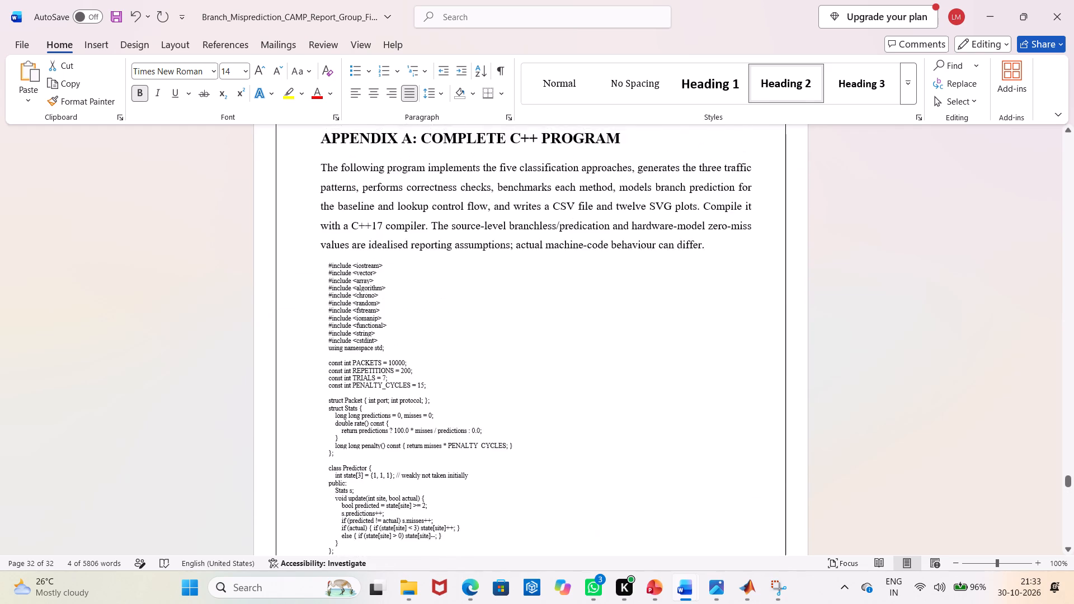
{"action": "scroll", "coordinate": [861, 447], "scroll_direction": "up", "scroll_amount": 11}
{"action": "scroll", "coordinate": [861, 447], "scroll_direction": "up", "scroll_amount": 17}
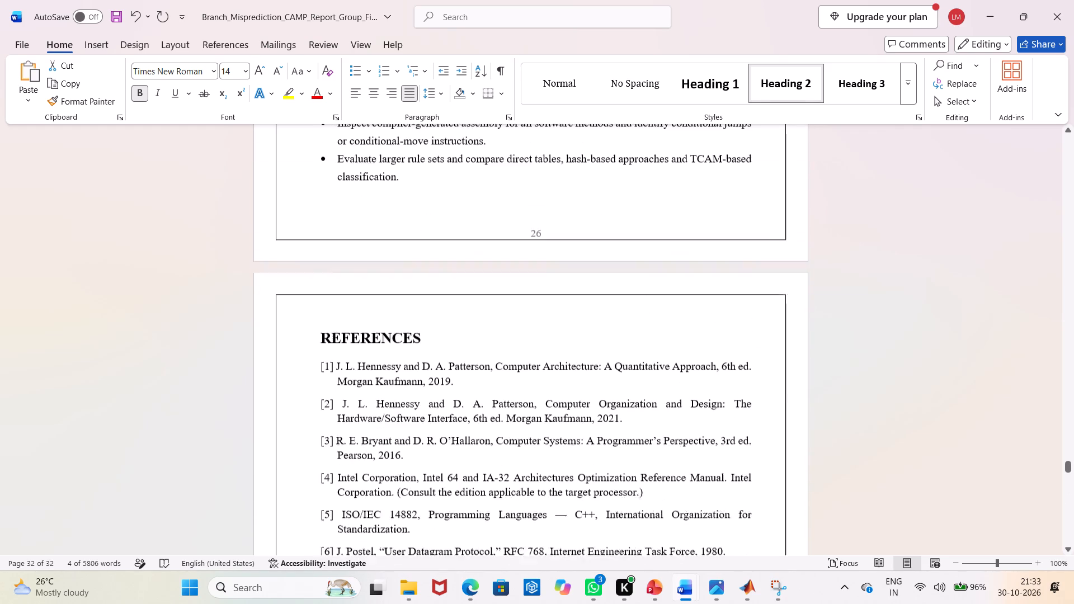
{"action": "scroll", "coordinate": [861, 447], "scroll_direction": "up", "scroll_amount": 6}
{"action": "scroll", "coordinate": [861, 447], "scroll_direction": "up", "scroll_amount": 20}
{"action": "scroll", "coordinate": [861, 447], "scroll_direction": "up", "scroll_amount": 13}
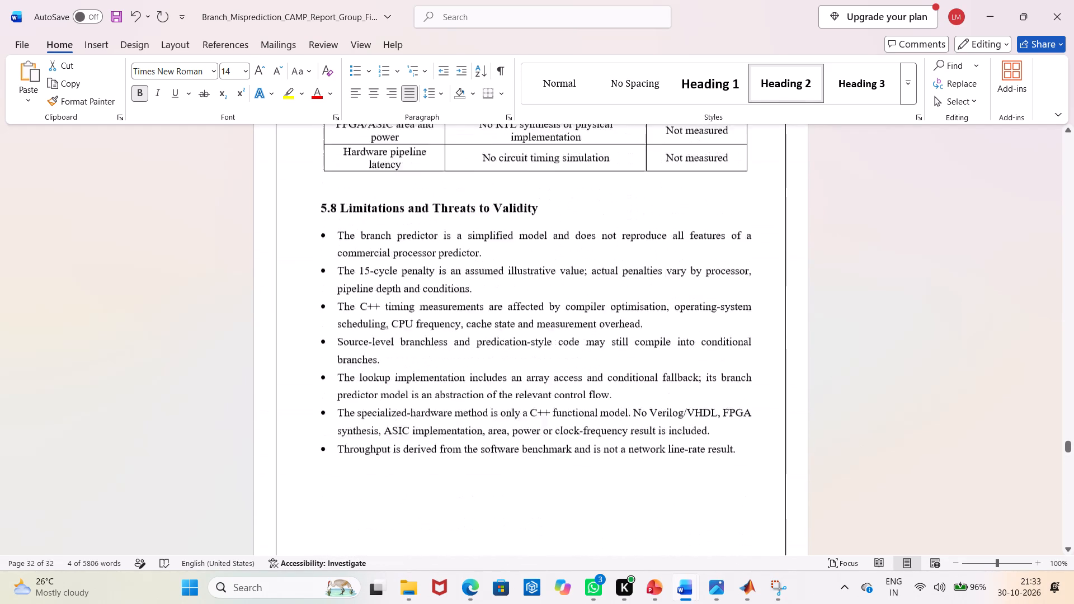
{"action": "scroll", "coordinate": [861, 447], "scroll_direction": "up", "scroll_amount": 20}
{"action": "scroll", "coordinate": [861, 447], "scroll_direction": "up", "scroll_amount": 20}
{"action": "scroll", "coordinate": [861, 447], "scroll_direction": "up", "scroll_amount": 7}
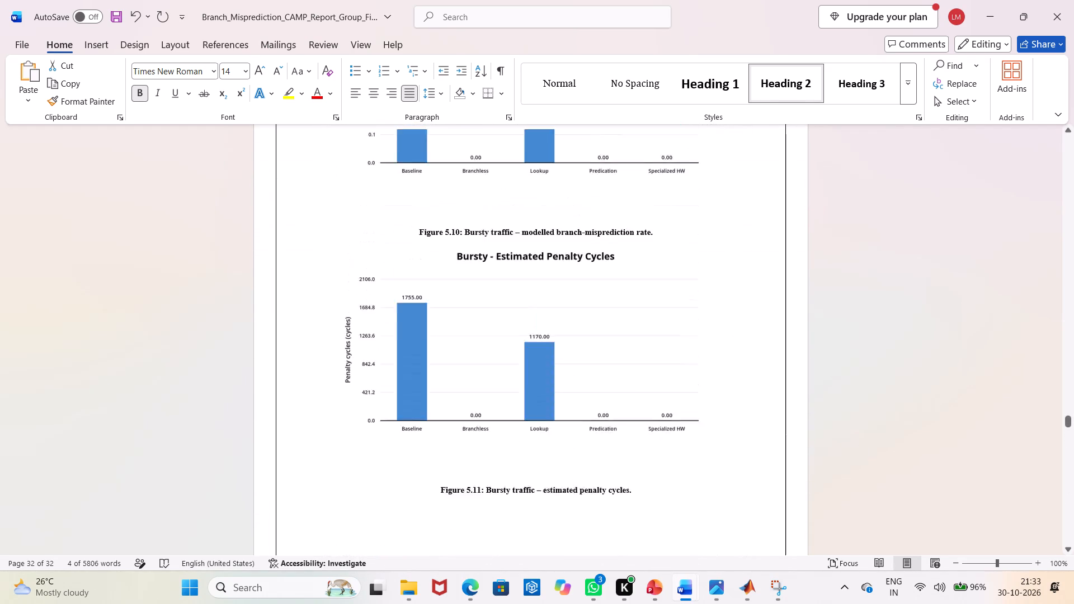
{"action": "scroll", "coordinate": [861, 447], "scroll_direction": "up", "scroll_amount": 20}
{"action": "scroll", "coordinate": [861, 447], "scroll_direction": "up", "scroll_amount": 19}
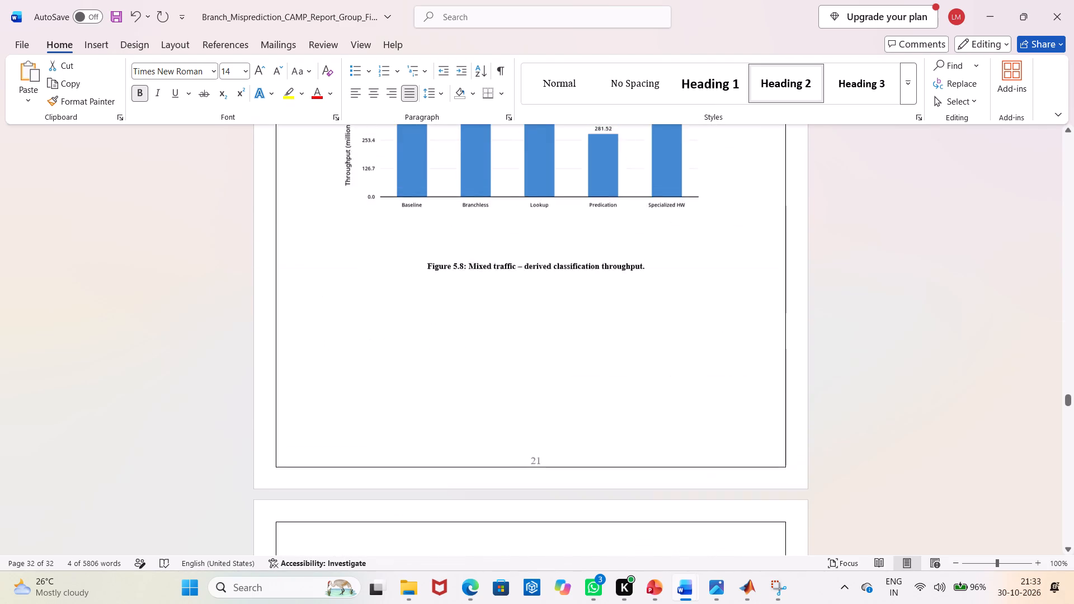
{"action": "scroll", "coordinate": [861, 447], "scroll_direction": "up", "scroll_amount": 20}
{"action": "scroll", "coordinate": [861, 447], "scroll_direction": "up", "scroll_amount": 20}
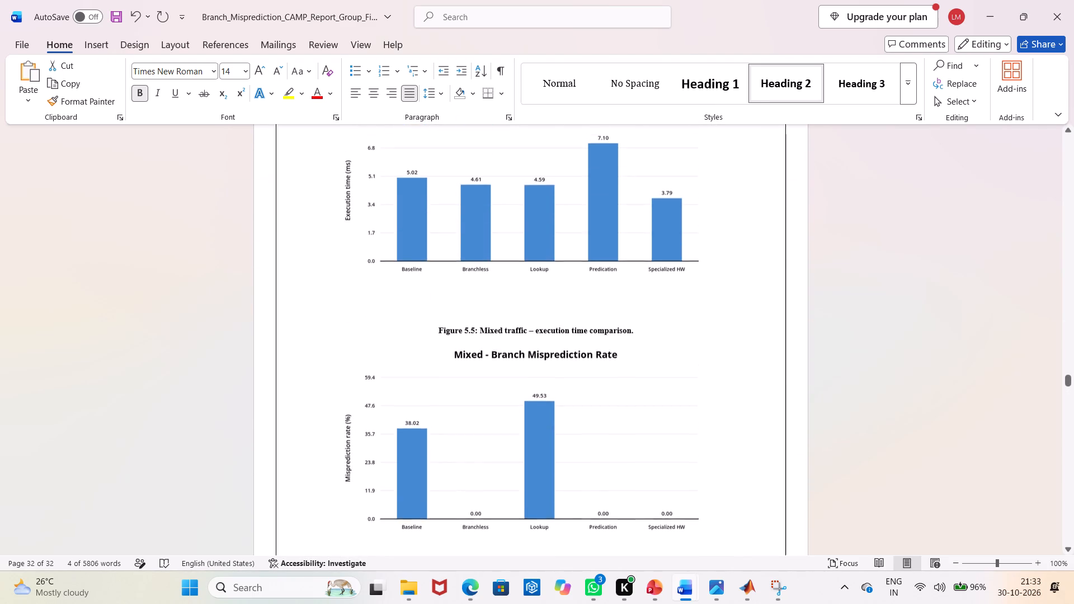
{"action": "scroll", "coordinate": [861, 447], "scroll_direction": "up", "scroll_amount": 20}
{"action": "scroll", "coordinate": [861, 447], "scroll_direction": "up", "scroll_amount": 20}
{"action": "scroll", "coordinate": [861, 447], "scroll_direction": "up", "scroll_amount": 2}
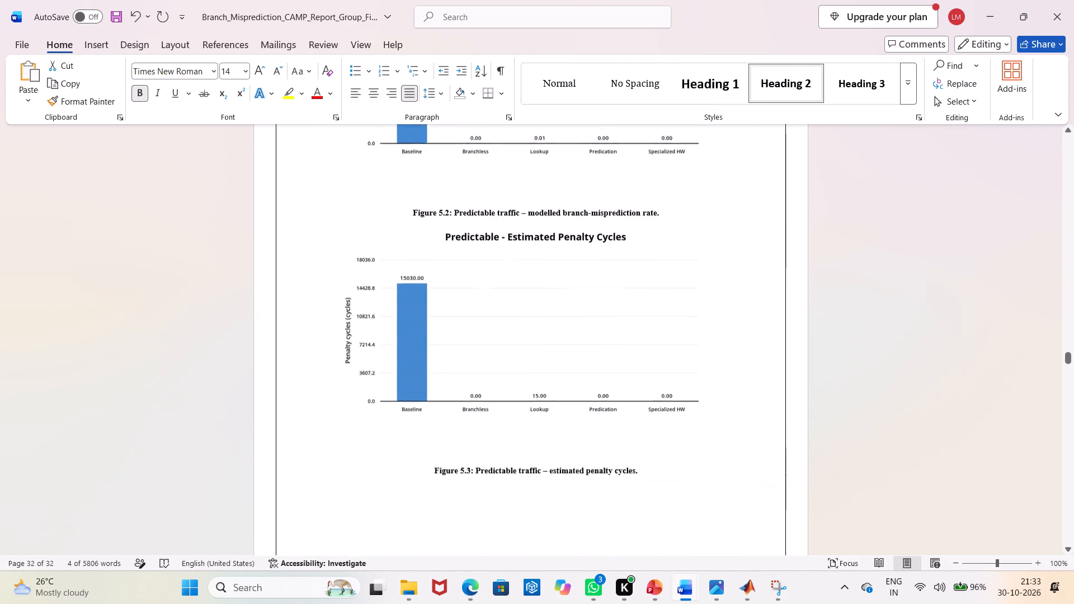
{"action": "scroll", "coordinate": [861, 447], "scroll_direction": "up", "scroll_amount": 20}
{"action": "scroll", "coordinate": [861, 447], "scroll_direction": "up", "scroll_amount": 9}
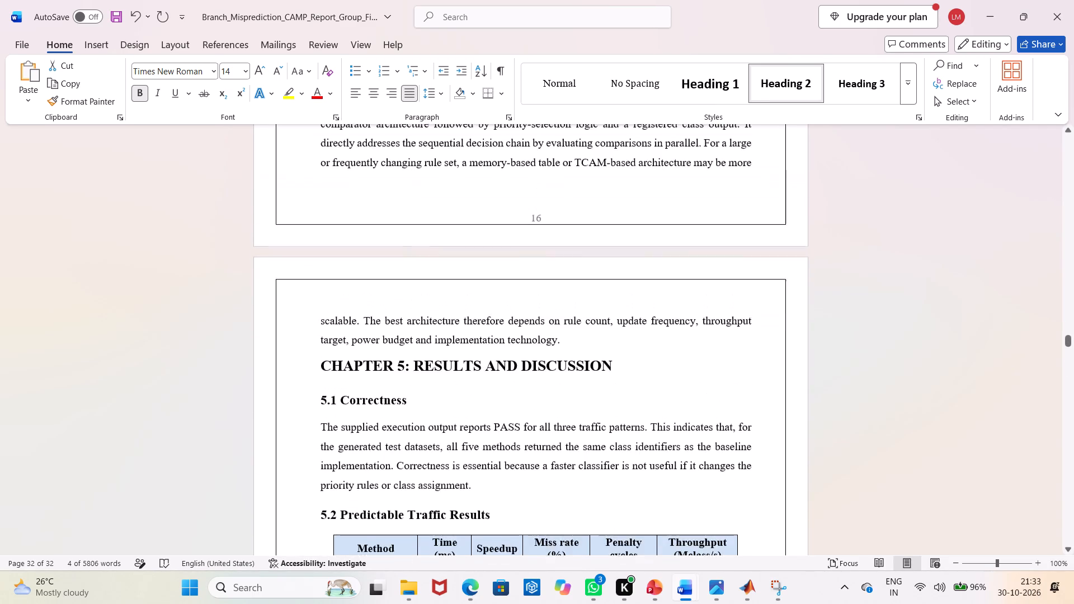
Remove the shading from the header row of the 5.2 Predictable Traffic Results table.
{"action": "scroll", "coordinate": [804, 503], "scroll_direction": "down", "scroll_amount": 3}
{"action": "left_click_drag", "start_coordinate": [729, 463], "coordinate": [696, 461]}
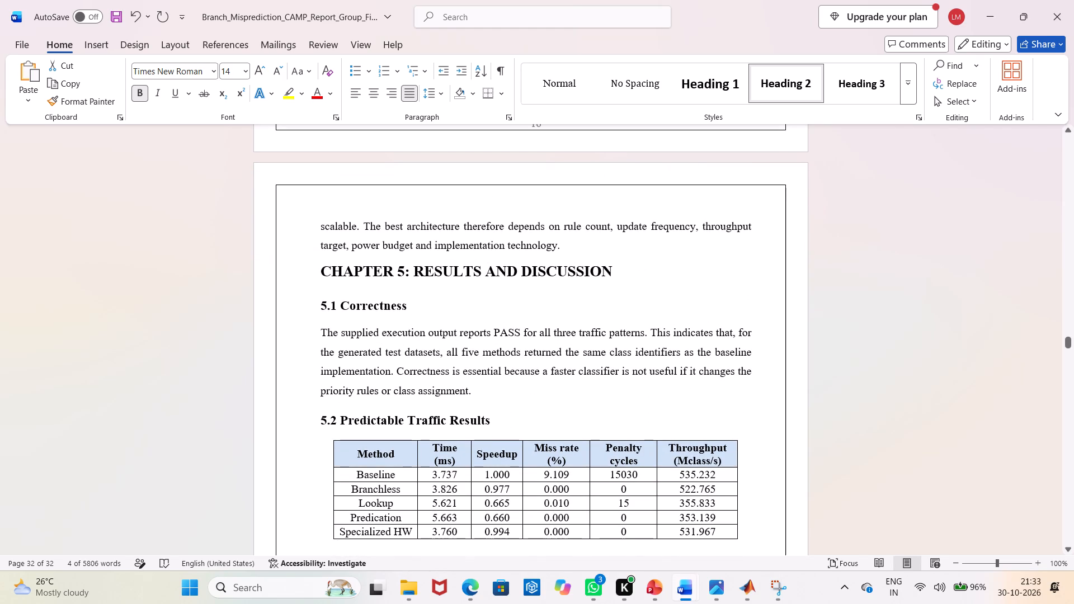
{"action": "left_click_drag", "start_coordinate": [696, 461], "coordinate": [323, 457]}
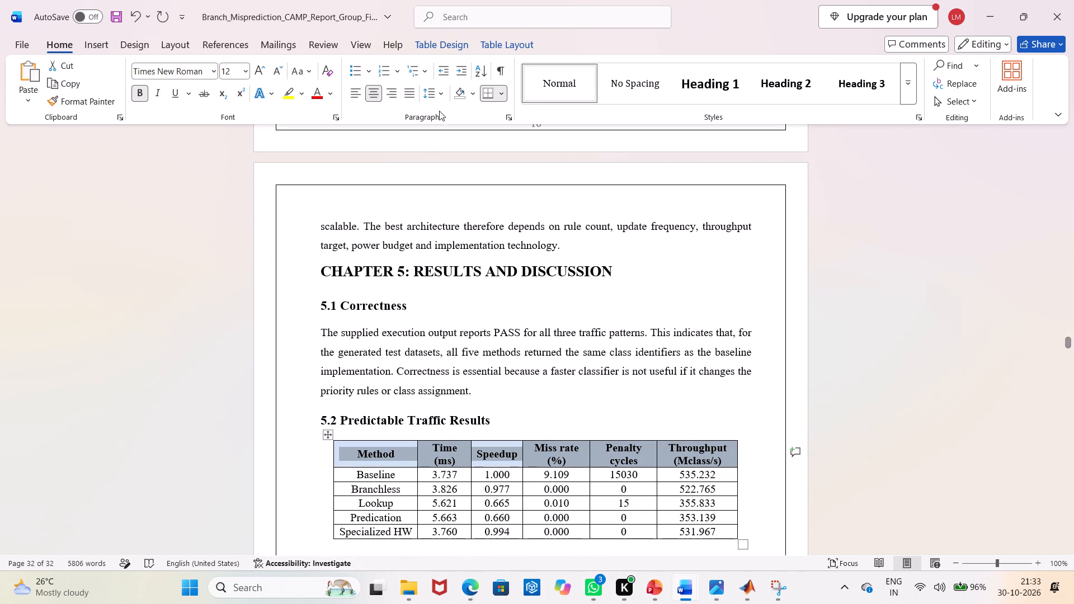
{"action": "left_click", "coordinate": [456, 92]}
Remove the shading from the header row of the Class, H, D, T, O, Y1Y0 encoding table in section 4.4.
{"action": "scroll", "coordinate": [682, 354], "scroll_direction": "up", "scroll_amount": 19}
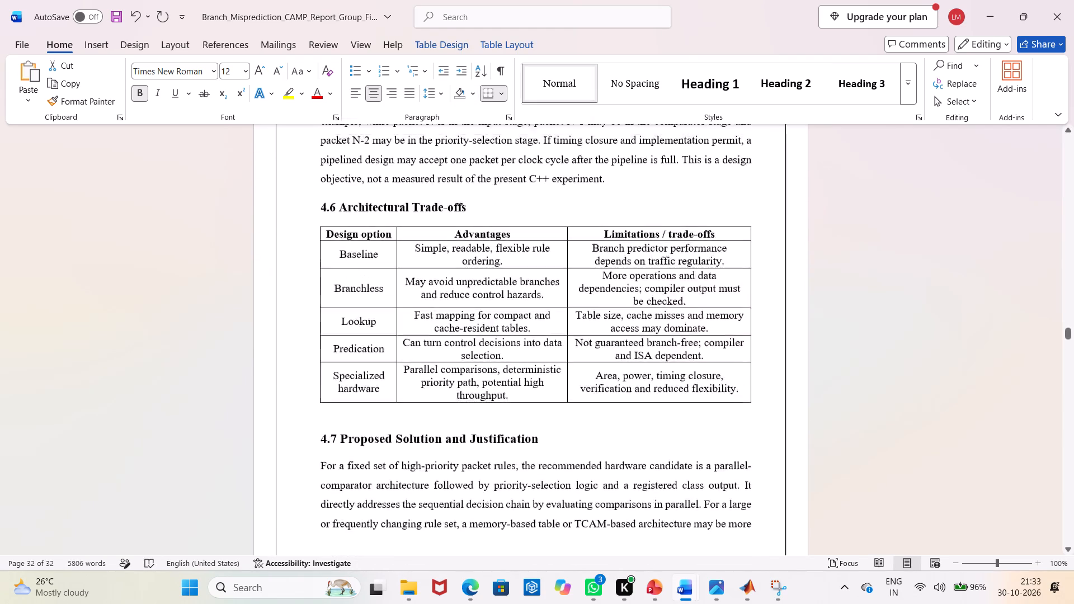
{"action": "scroll", "coordinate": [679, 384], "scroll_direction": "up", "scroll_amount": 15}
{"action": "scroll", "coordinate": [682, 394], "scroll_direction": "down", "scroll_amount": 4}
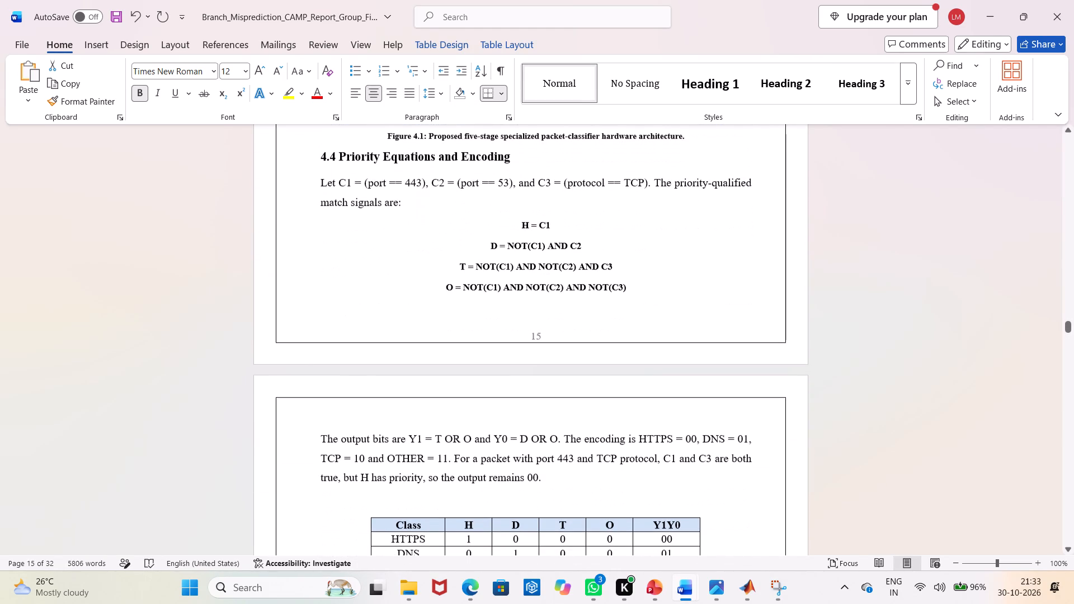
{"action": "left_click_drag", "start_coordinate": [694, 526], "coordinate": [393, 520]}
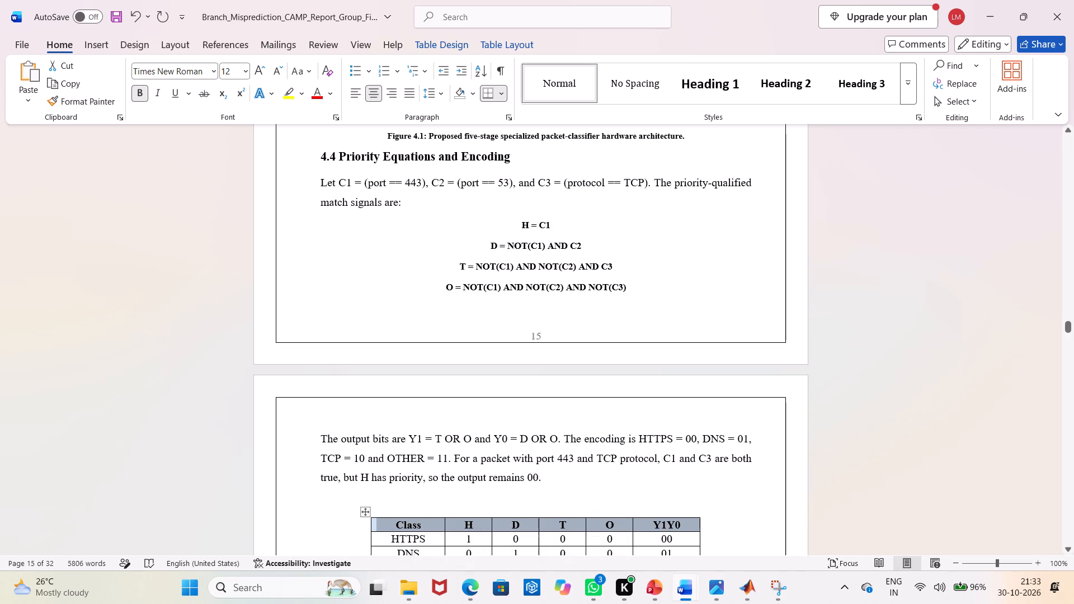
{"action": "left_click", "coordinate": [458, 94]}
Insert an empty line between the section 4.3 paragraph and the Figure 4.1 architecture diagram.
{"action": "scroll", "coordinate": [555, 306], "scroll_direction": "up", "scroll_amount": 4}
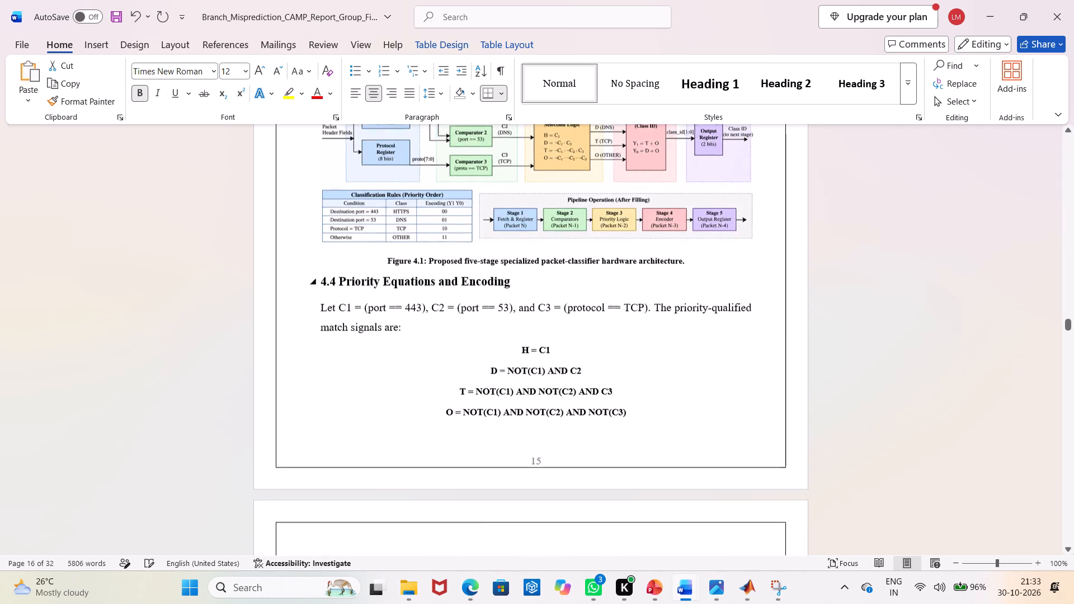
{"action": "scroll", "coordinate": [555, 308], "scroll_direction": "up", "scroll_amount": 5}
{"action": "scroll", "coordinate": [555, 308], "scroll_direction": "up", "scroll_amount": 20}
{"action": "scroll", "coordinate": [555, 308], "scroll_direction": "up", "scroll_amount": 6}
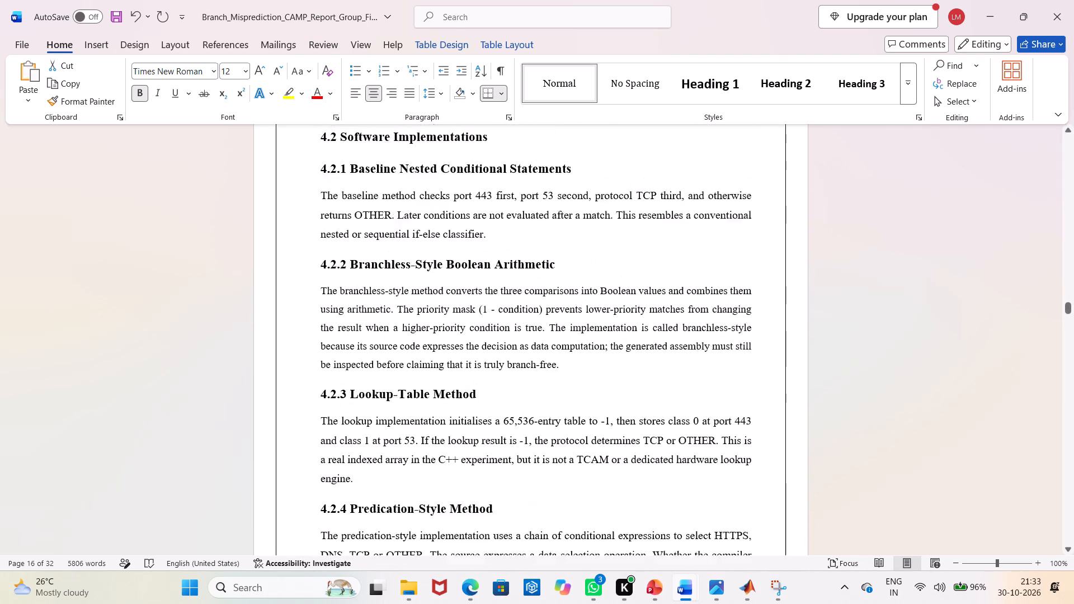
{"action": "scroll", "coordinate": [555, 308], "scroll_direction": "up", "scroll_amount": 5}
{"action": "scroll", "coordinate": [548, 333], "scroll_direction": "down", "scroll_amount": 8}
{"action": "scroll", "coordinate": [564, 438], "scroll_direction": "down", "scroll_amount": 9}
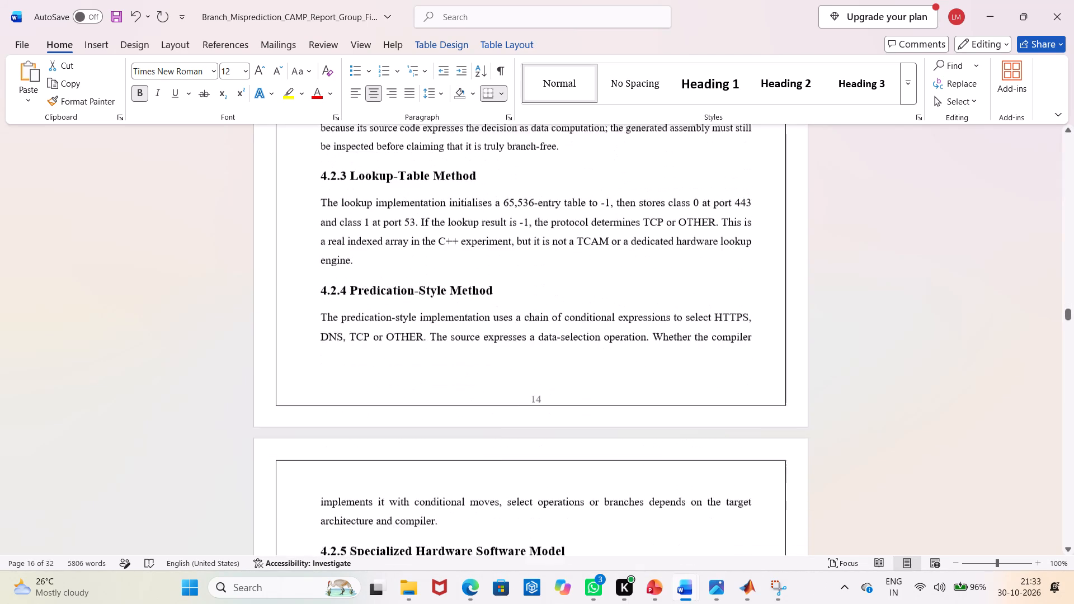
{"action": "scroll", "coordinate": [564, 438], "scroll_direction": "down", "scroll_amount": 12}
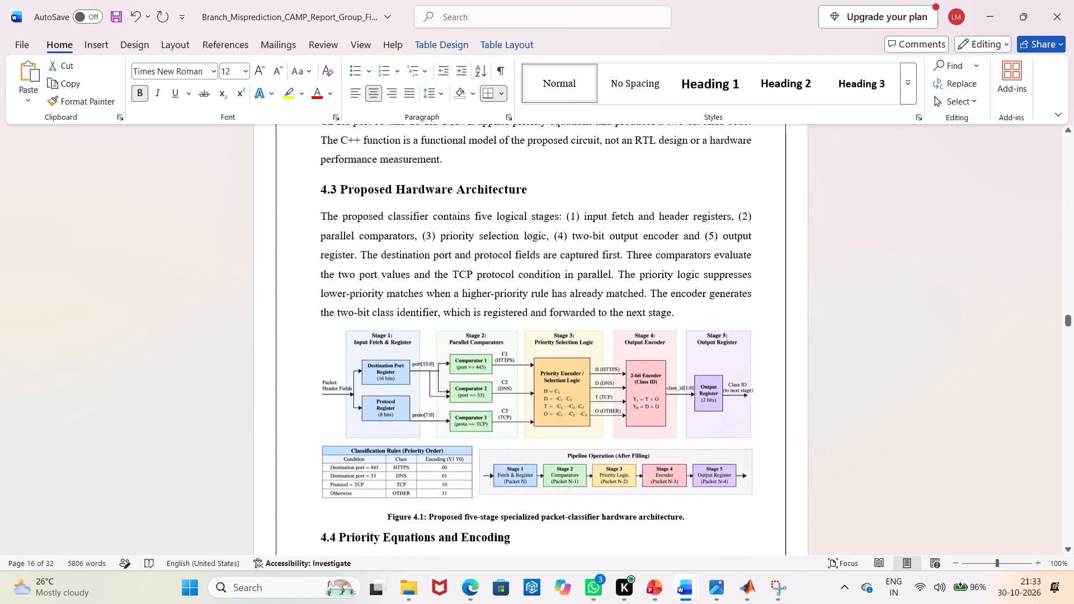
{"action": "scroll", "coordinate": [564, 440], "scroll_direction": "down", "scroll_amount": 3}
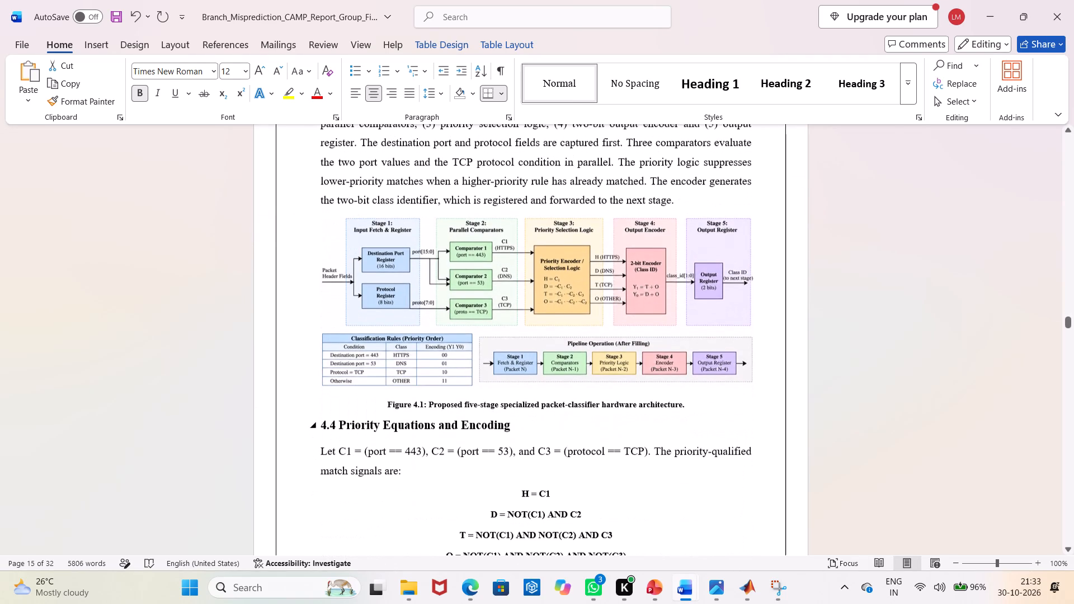
{"action": "left_click", "coordinate": [673, 287]}
{"action": "left_click", "coordinate": [691, 196]}
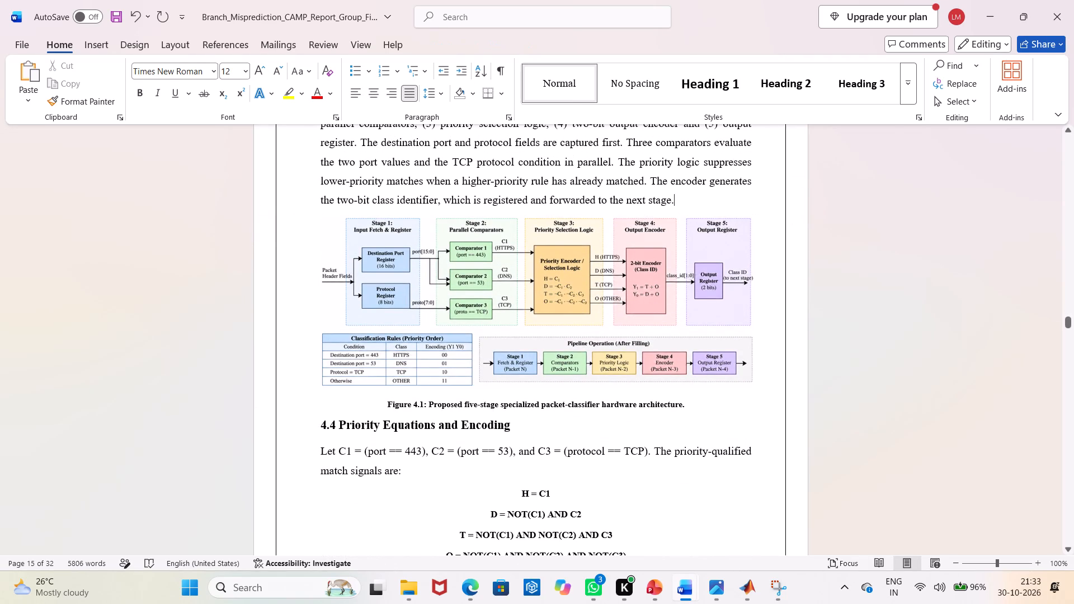
{"action": "key", "text": "Return"}
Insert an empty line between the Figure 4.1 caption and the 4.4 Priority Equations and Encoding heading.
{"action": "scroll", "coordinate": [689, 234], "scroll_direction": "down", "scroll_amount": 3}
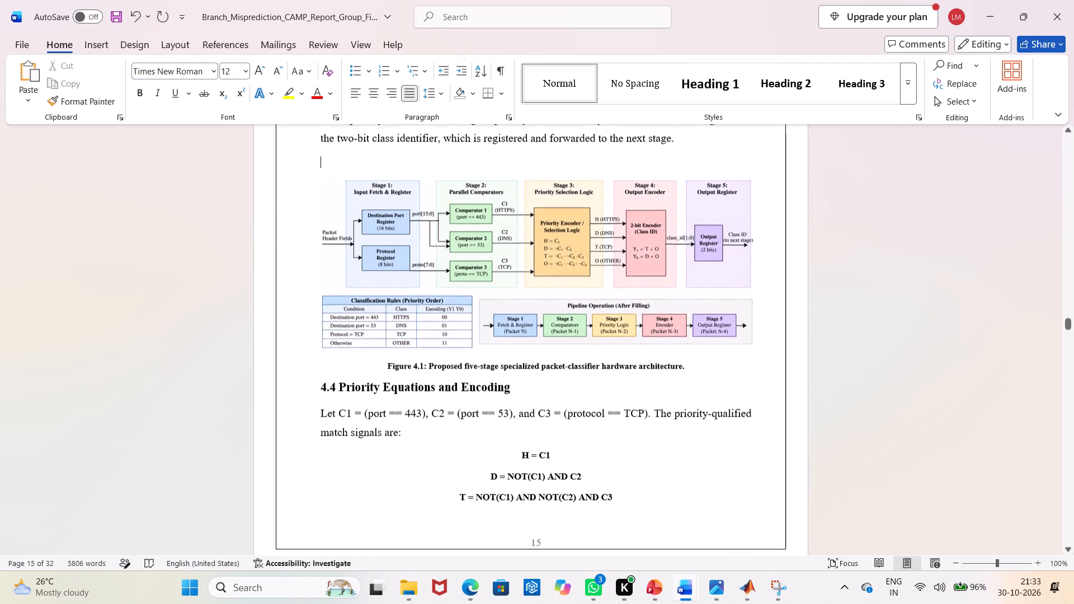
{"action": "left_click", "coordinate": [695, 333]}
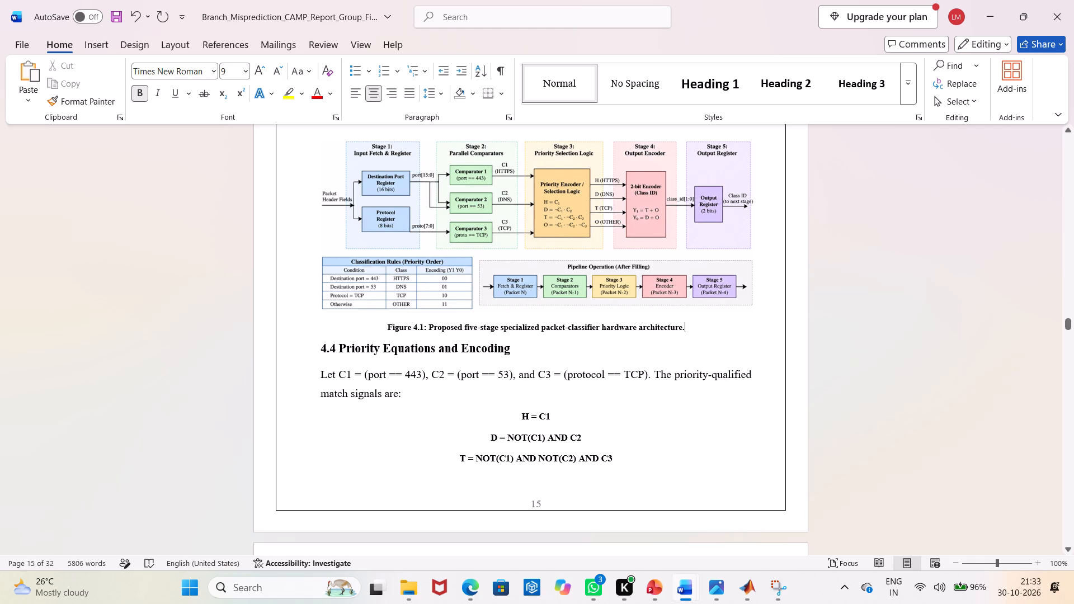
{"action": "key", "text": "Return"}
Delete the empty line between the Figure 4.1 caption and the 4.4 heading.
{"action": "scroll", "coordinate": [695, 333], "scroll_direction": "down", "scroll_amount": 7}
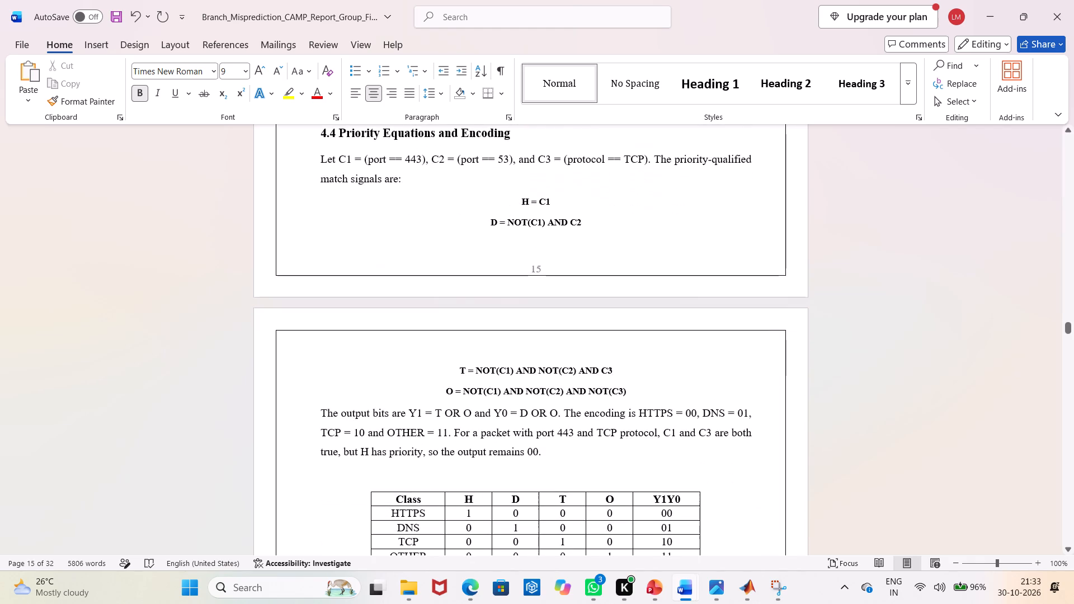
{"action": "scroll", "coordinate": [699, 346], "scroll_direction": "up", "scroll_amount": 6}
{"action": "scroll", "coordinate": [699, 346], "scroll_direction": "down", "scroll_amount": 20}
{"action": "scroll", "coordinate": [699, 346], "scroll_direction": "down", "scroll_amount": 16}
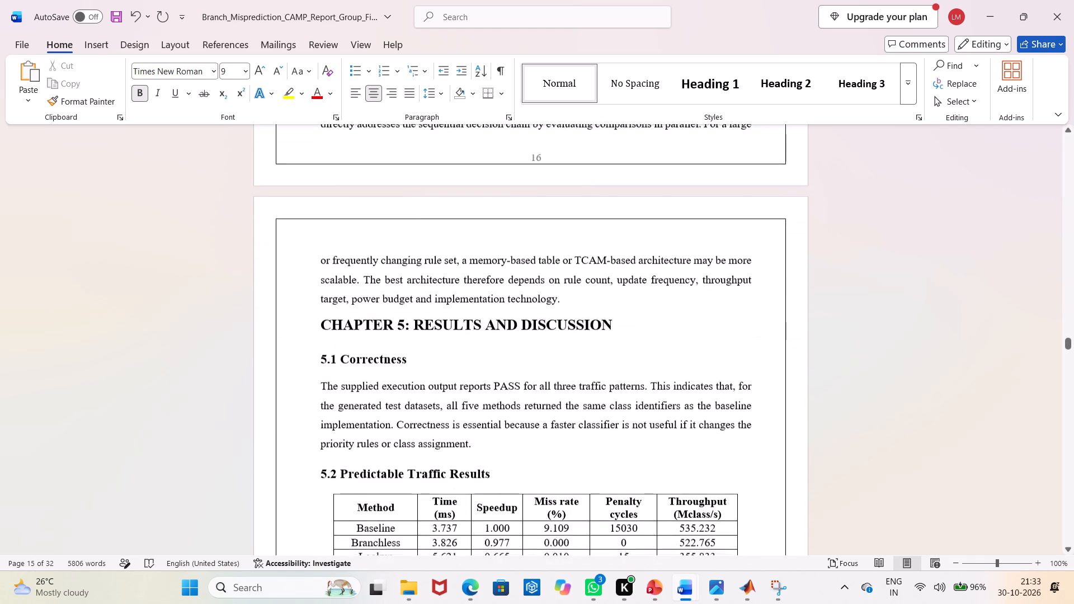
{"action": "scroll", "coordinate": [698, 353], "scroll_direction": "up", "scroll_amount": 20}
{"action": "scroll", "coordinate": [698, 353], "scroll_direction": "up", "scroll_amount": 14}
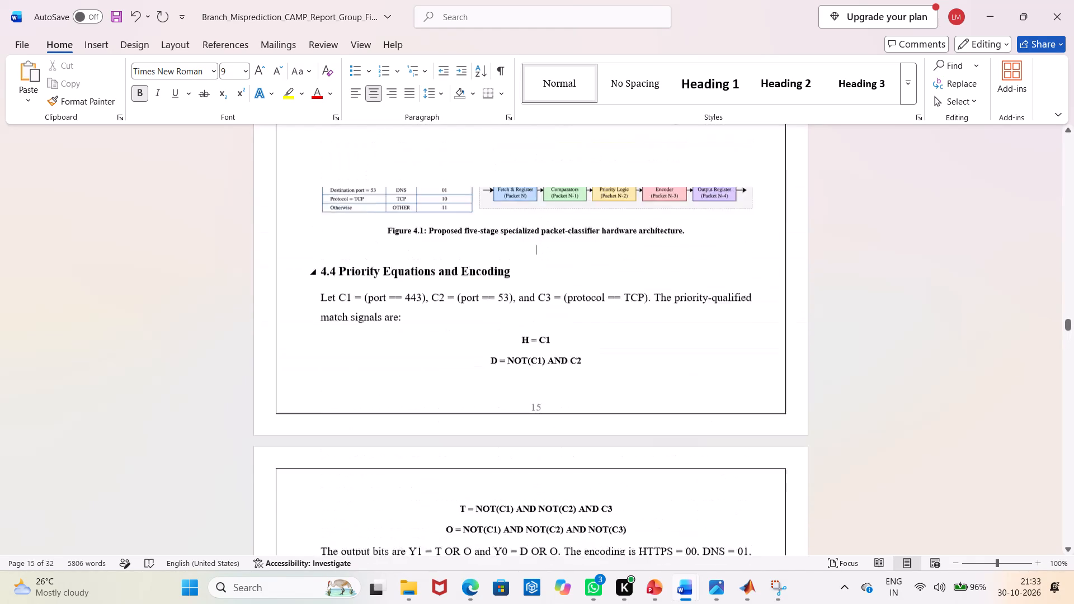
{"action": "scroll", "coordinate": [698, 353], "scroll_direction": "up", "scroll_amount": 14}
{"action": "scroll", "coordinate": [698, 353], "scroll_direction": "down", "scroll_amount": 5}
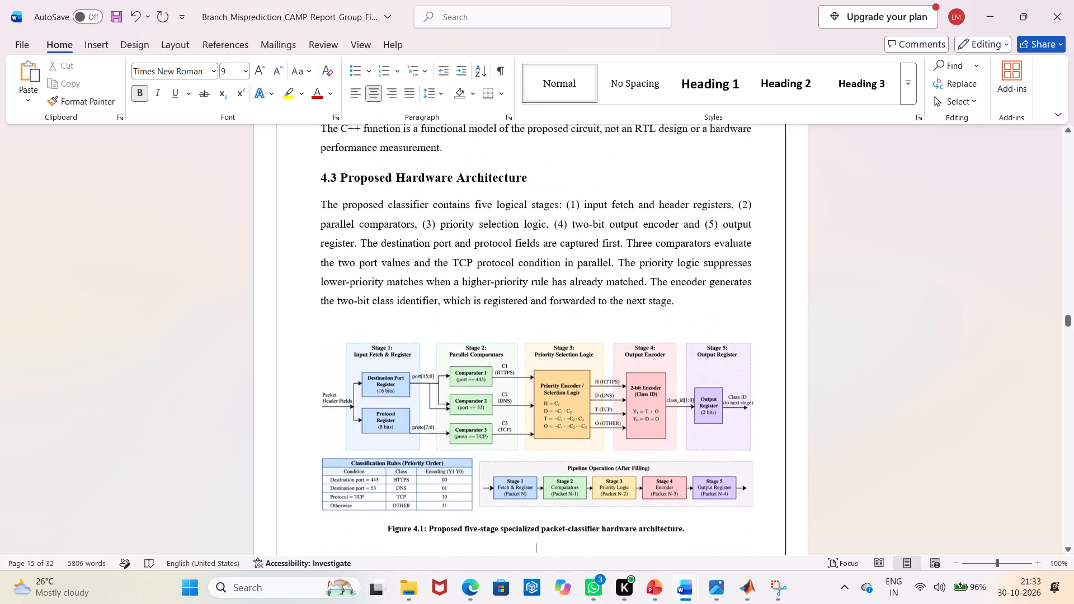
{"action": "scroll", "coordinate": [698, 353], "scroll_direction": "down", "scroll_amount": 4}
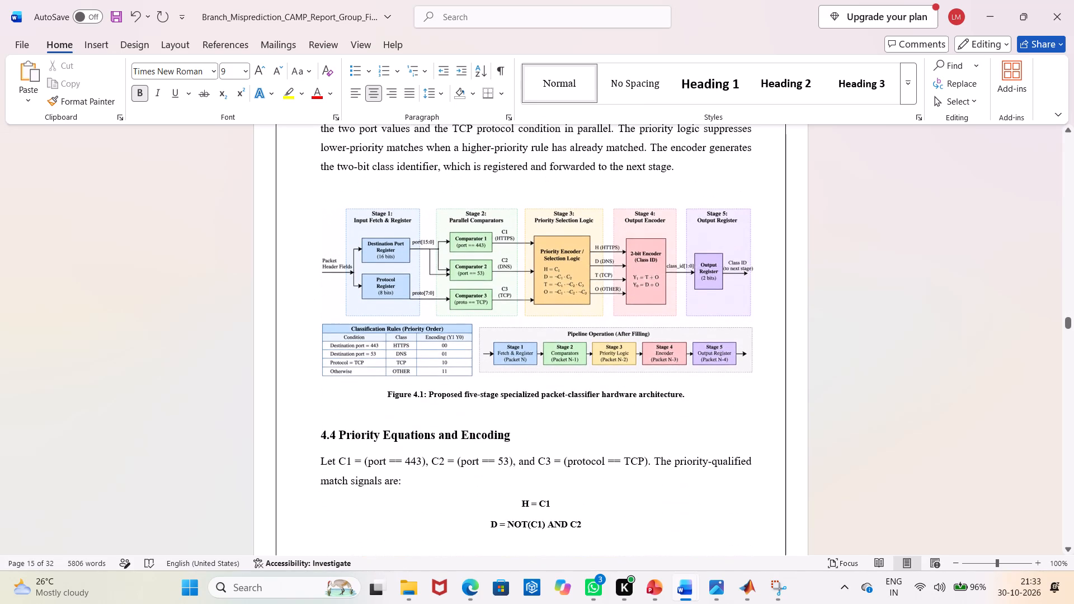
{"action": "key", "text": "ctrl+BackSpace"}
Review the report's layout from the Figure 4.1 page back through the earlier chapters and front matter to the cover page.
{"action": "scroll", "coordinate": [698, 354], "scroll_direction": "up", "scroll_amount": 2}
{"action": "scroll", "coordinate": [698, 354], "scroll_direction": "down", "scroll_amount": 6}
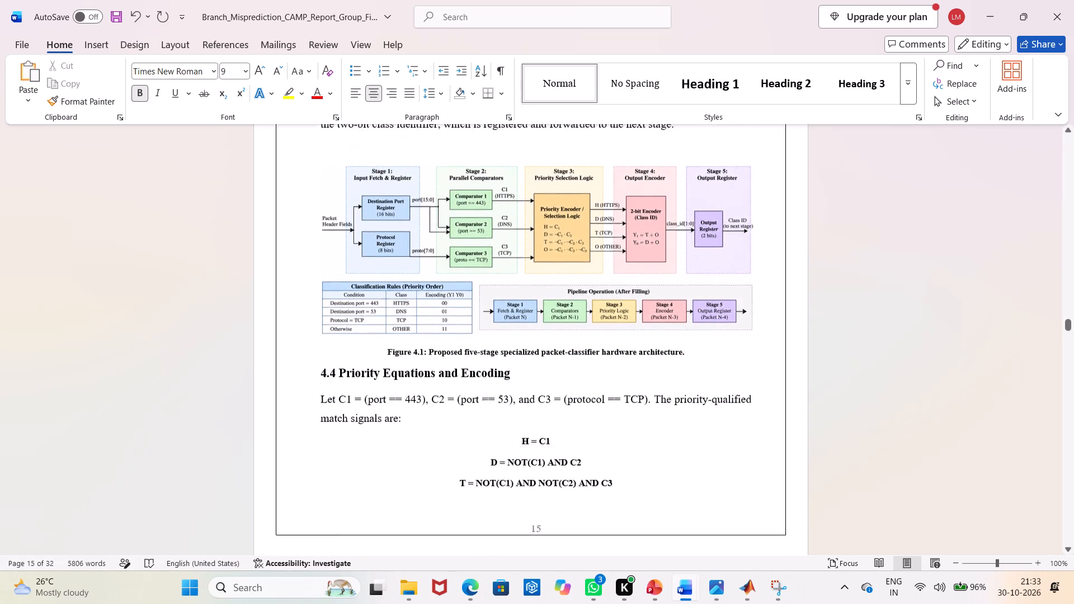
{"action": "scroll", "coordinate": [698, 354], "scroll_direction": "up", "scroll_amount": 16}
{"action": "scroll", "coordinate": [698, 354], "scroll_direction": "up", "scroll_amount": 5}
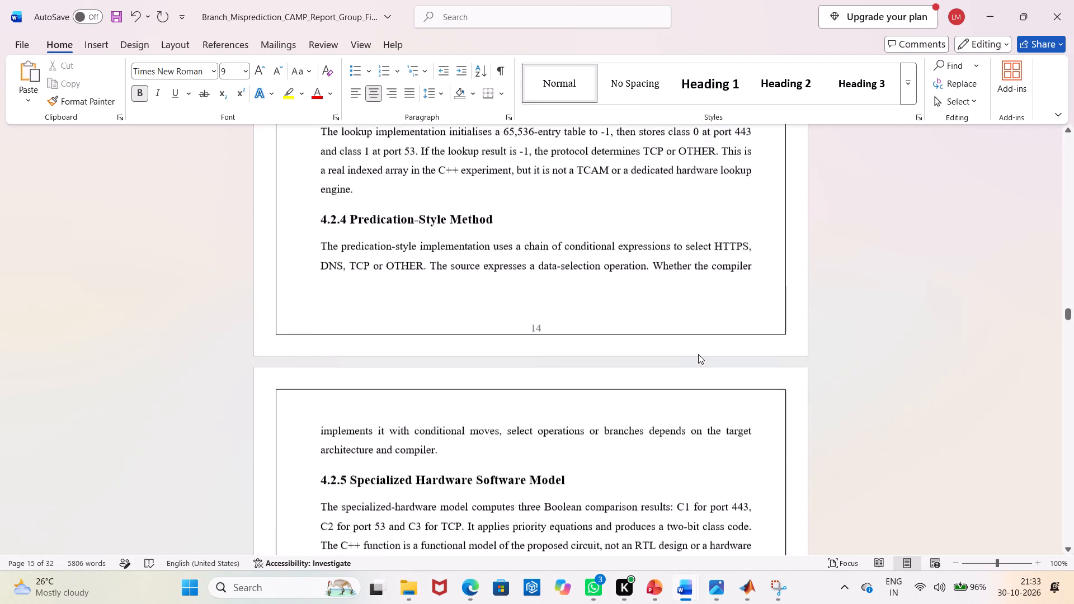
{"action": "scroll", "coordinate": [698, 354], "scroll_direction": "up", "scroll_amount": 20}
{"action": "scroll", "coordinate": [698, 354], "scroll_direction": "up", "scroll_amount": 20}
{"action": "scroll", "coordinate": [698, 354], "scroll_direction": "up", "scroll_amount": 3}
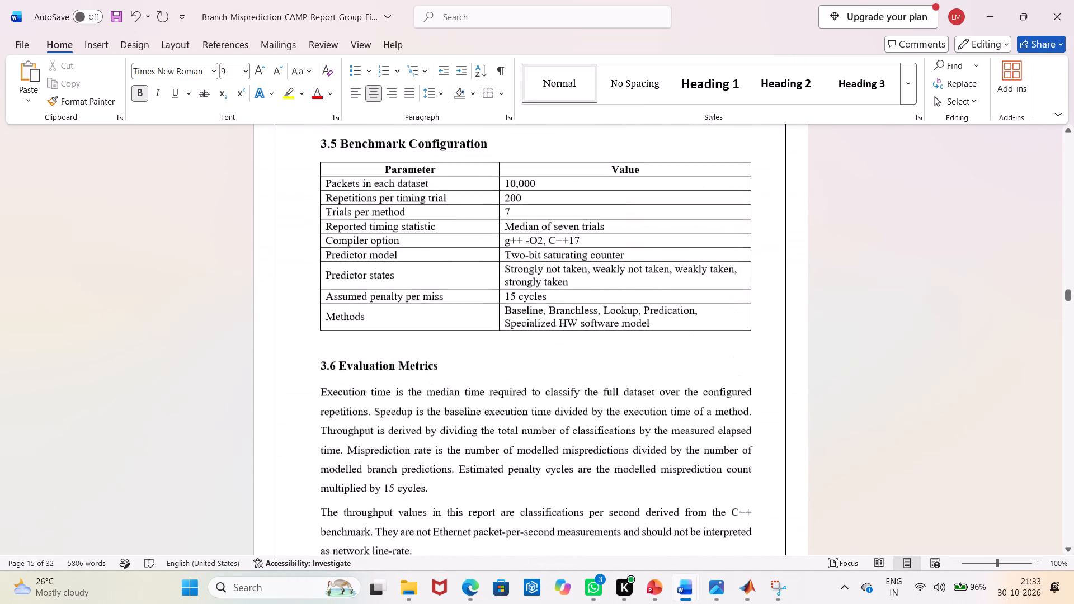
{"action": "scroll", "coordinate": [698, 354], "scroll_direction": "up", "scroll_amount": 20}
{"action": "scroll", "coordinate": [698, 354], "scroll_direction": "up", "scroll_amount": 20}
{"action": "scroll", "coordinate": [698, 354], "scroll_direction": "up", "scroll_amount": 3}
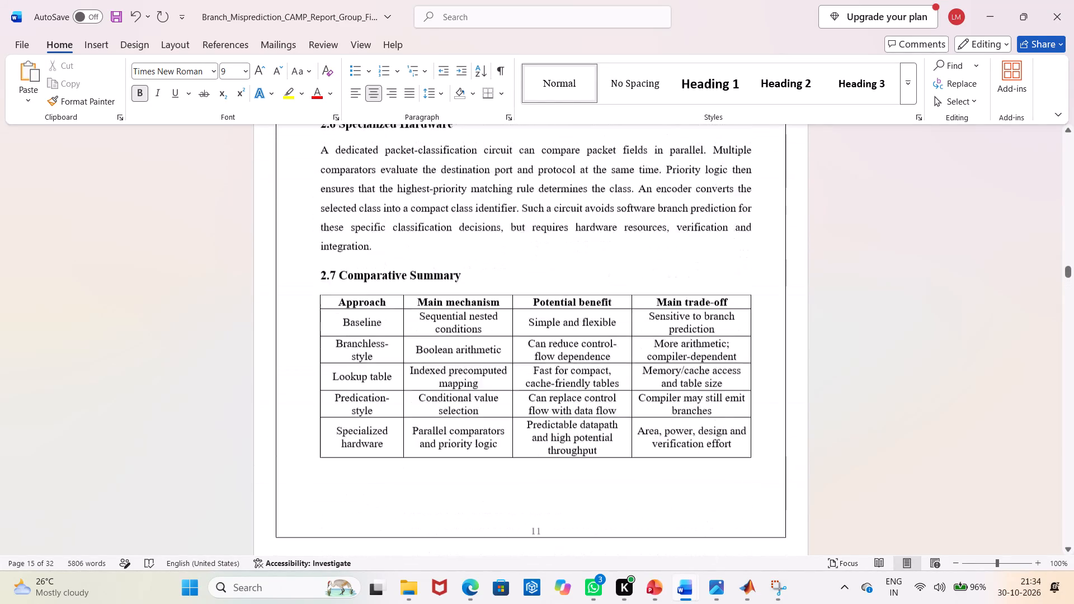
{"action": "scroll", "coordinate": [698, 354], "scroll_direction": "up", "scroll_amount": 20}
{"action": "scroll", "coordinate": [698, 354], "scroll_direction": "up", "scroll_amount": 20}
{"action": "scroll", "coordinate": [698, 354], "scroll_direction": "up", "scroll_amount": 2}
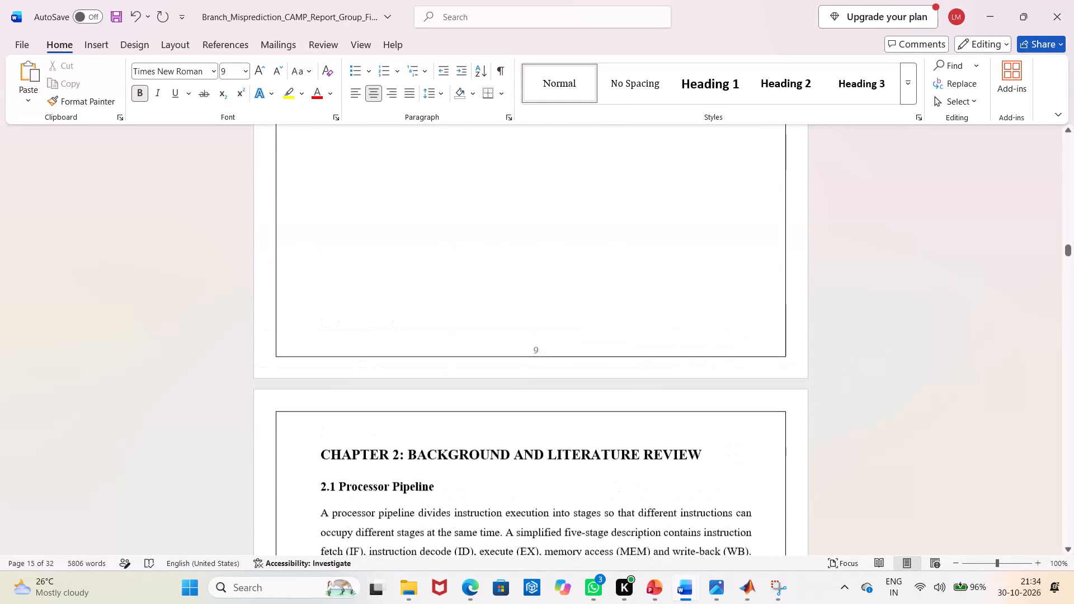
{"action": "scroll", "coordinate": [698, 354], "scroll_direction": "up", "scroll_amount": 20}
{"action": "scroll", "coordinate": [698, 354], "scroll_direction": "up", "scroll_amount": 20}
{"action": "scroll", "coordinate": [698, 354], "scroll_direction": "up", "scroll_amount": 2}
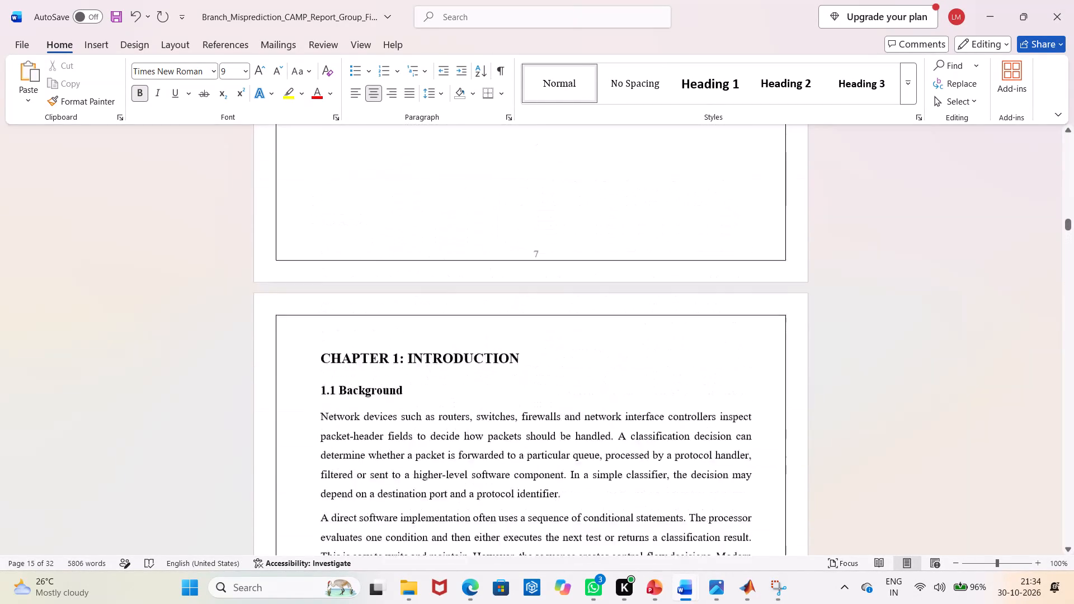
{"action": "scroll", "coordinate": [698, 354], "scroll_direction": "up", "scroll_amount": 20}
{"action": "scroll", "coordinate": [698, 354], "scroll_direction": "up", "scroll_amount": 20}
{"action": "scroll", "coordinate": [698, 354], "scroll_direction": "up", "scroll_amount": 2}
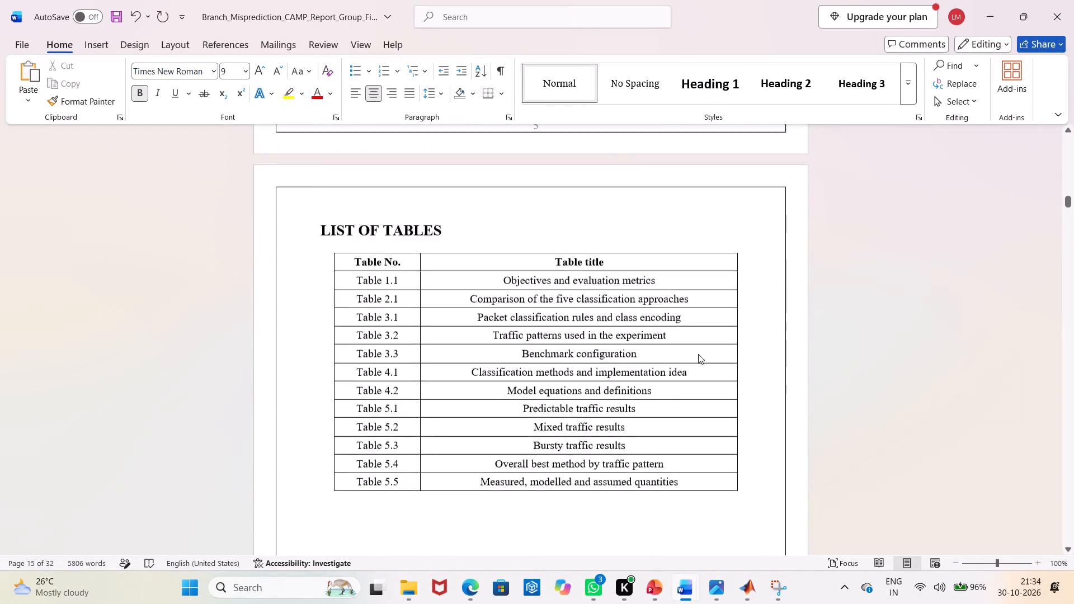
{"action": "scroll", "coordinate": [698, 354], "scroll_direction": "up", "scroll_amount": 20}
{"action": "scroll", "coordinate": [698, 354], "scroll_direction": "up", "scroll_amount": 20}
{"action": "scroll", "coordinate": [698, 354], "scroll_direction": "up", "scroll_amount": 2}
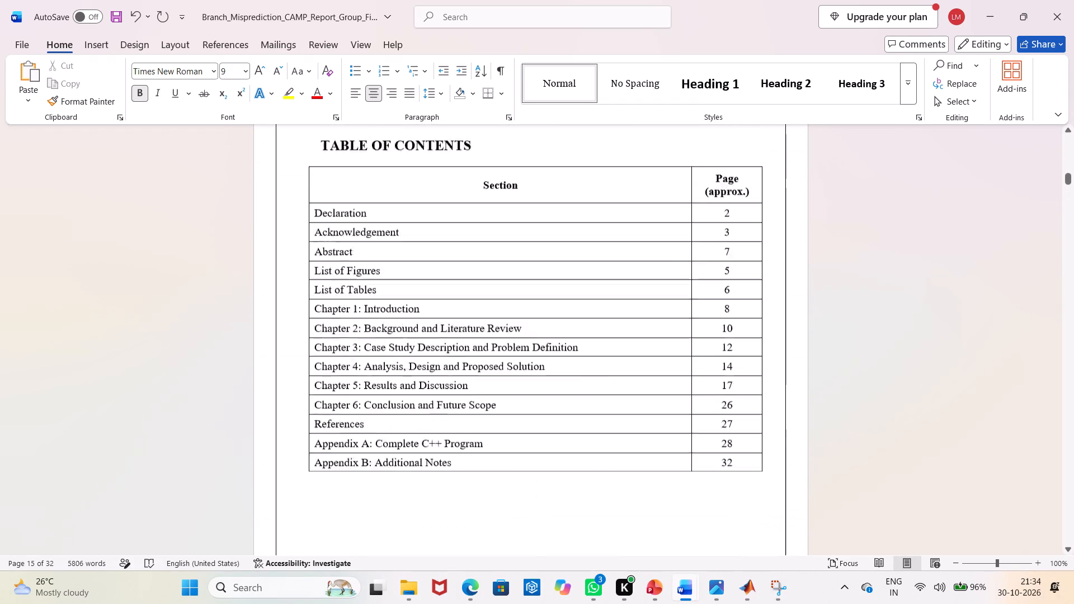
{"action": "scroll", "coordinate": [698, 354], "scroll_direction": "up", "scroll_amount": 5}
{"action": "scroll", "coordinate": [698, 354], "scroll_direction": "up", "scroll_amount": 20}
{"action": "scroll", "coordinate": [698, 354], "scroll_direction": "up", "scroll_amount": 12}
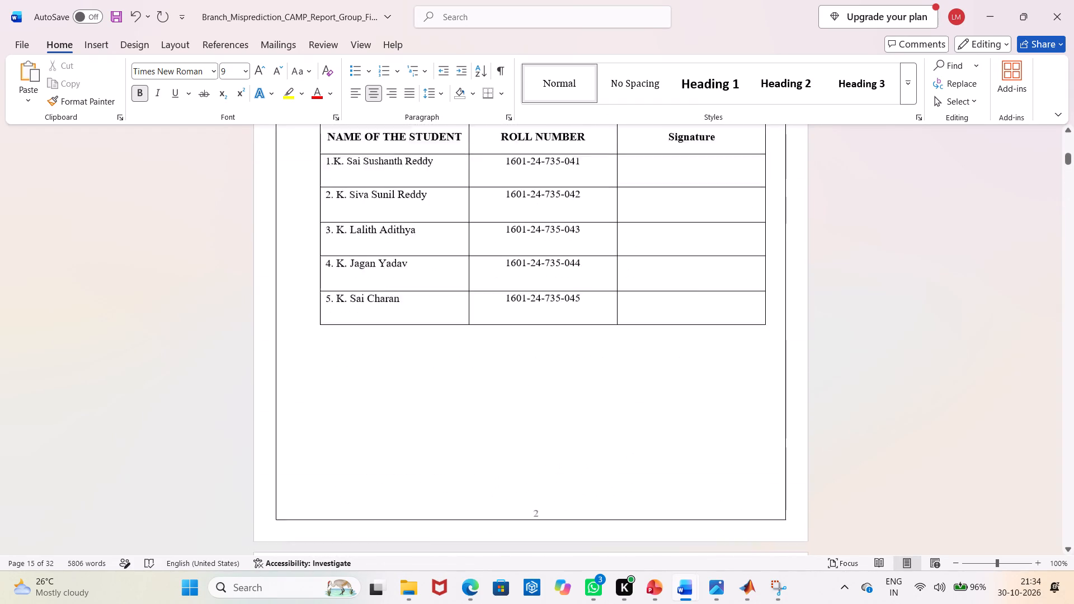
{"action": "scroll", "coordinate": [698, 354], "scroll_direction": "up", "scroll_amount": 15}
{"action": "scroll", "coordinate": [698, 354], "scroll_direction": "up", "scroll_amount": 15}
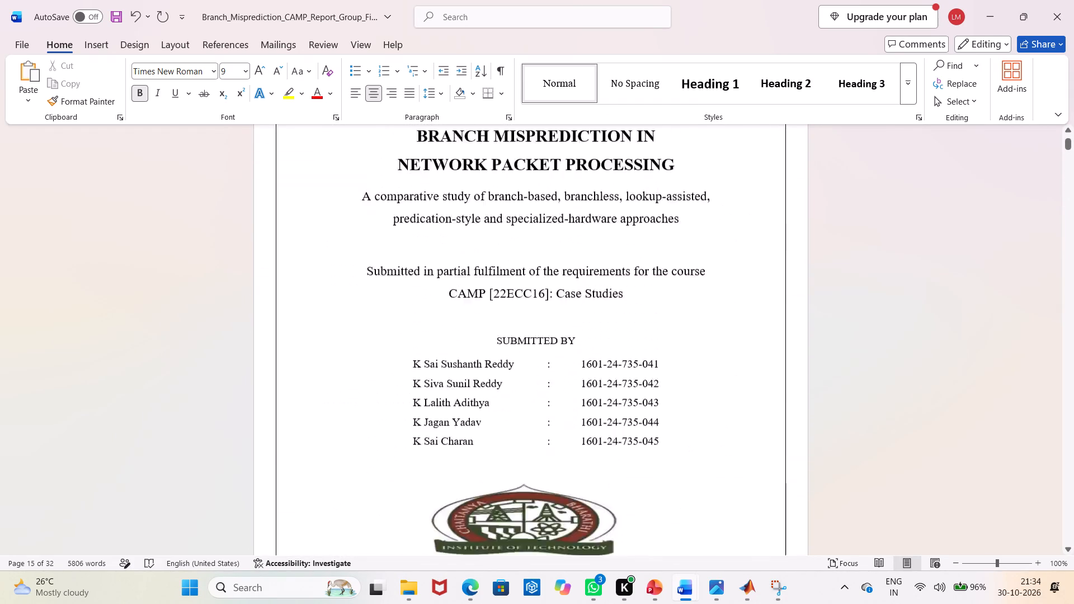
{"action": "scroll", "coordinate": [698, 354], "scroll_direction": "up", "scroll_amount": 5}
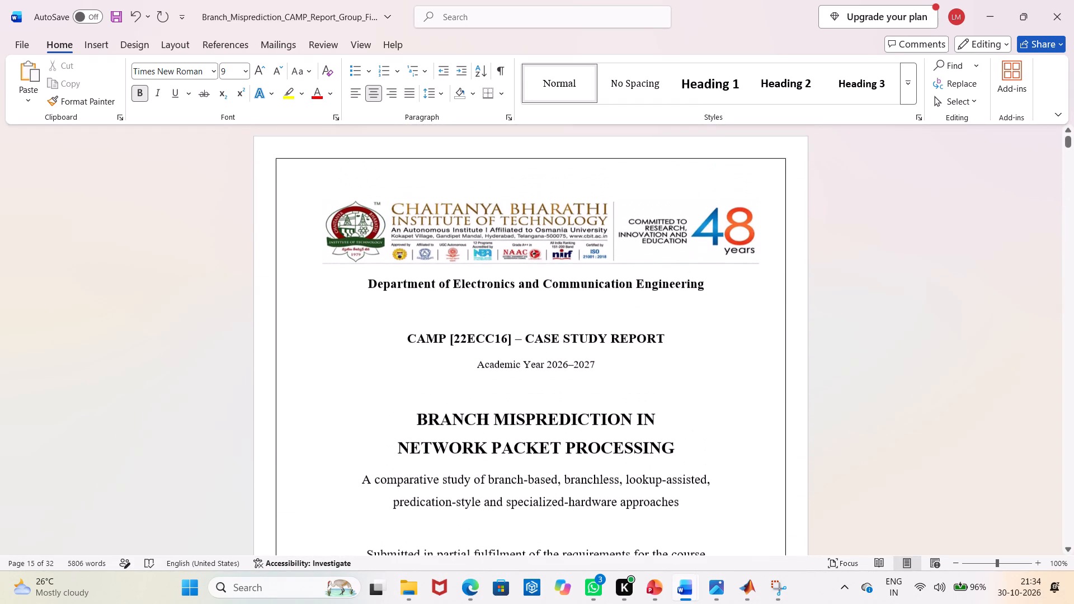
Export the report as the PDF Branch_Misprediction_CAMP_Report_Group_Final in the Downloads folder, replacing the existing file.
{"action": "left_click", "coordinate": [15, 50]}
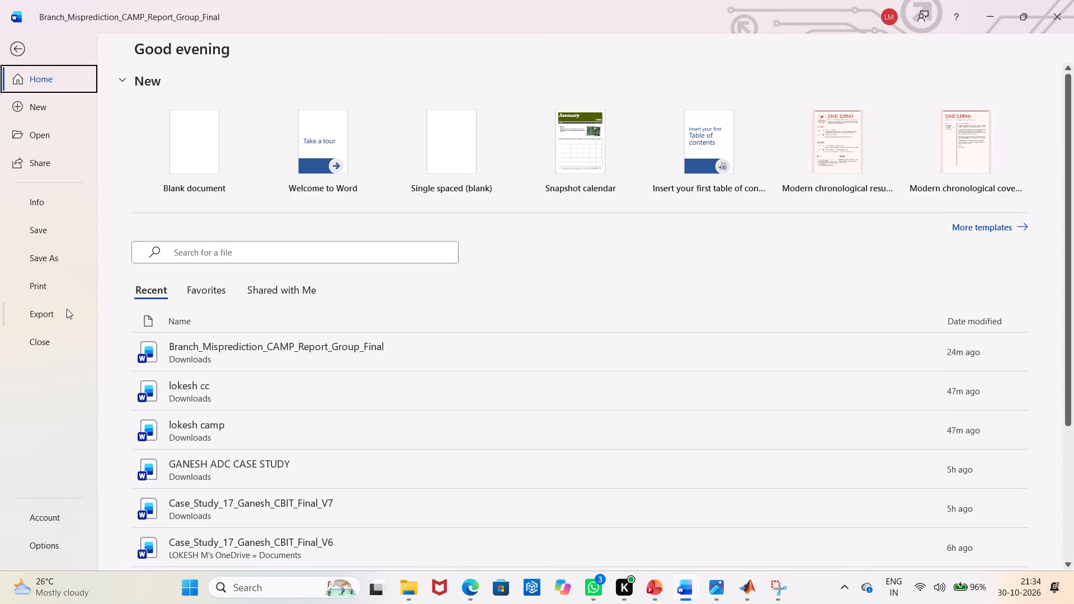
{"action": "left_click", "coordinate": [63, 317]}
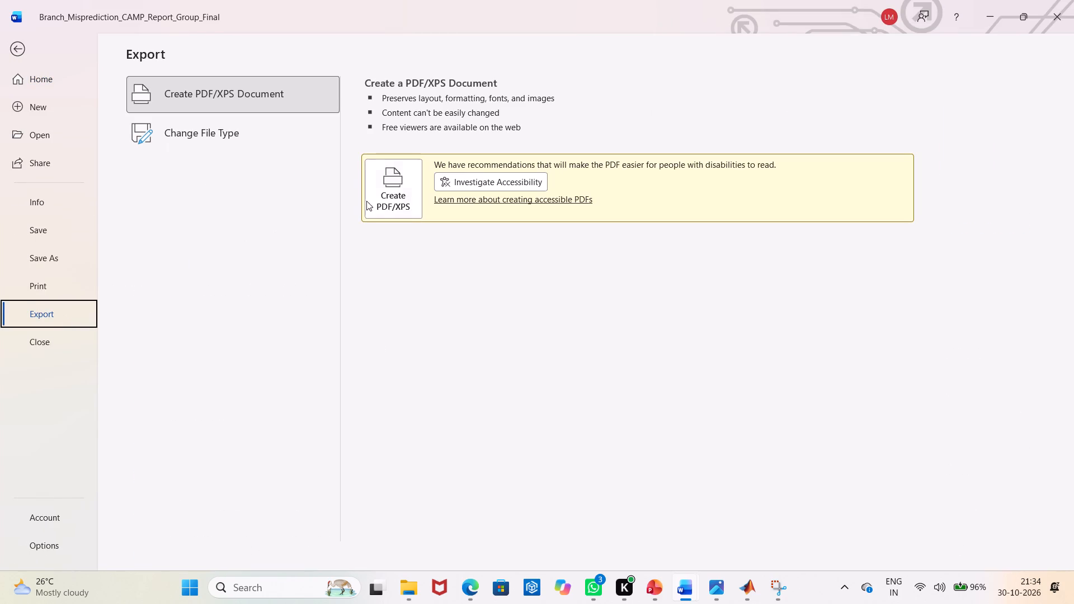
{"action": "left_click", "coordinate": [376, 201]}
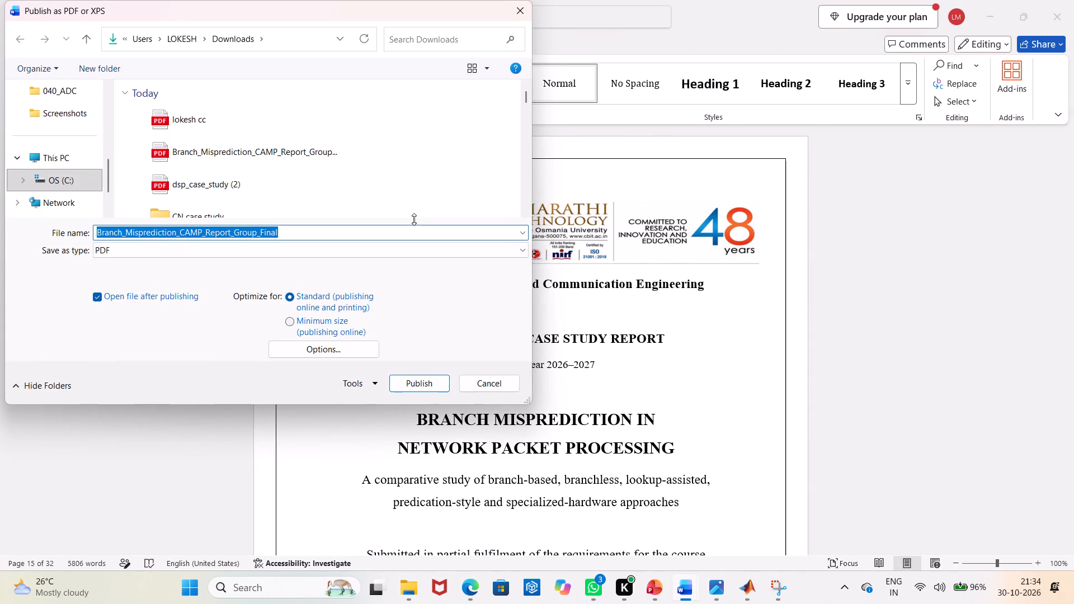
{"action": "scroll", "coordinate": [48, 148], "scroll_direction": "up", "scroll_amount": 3}
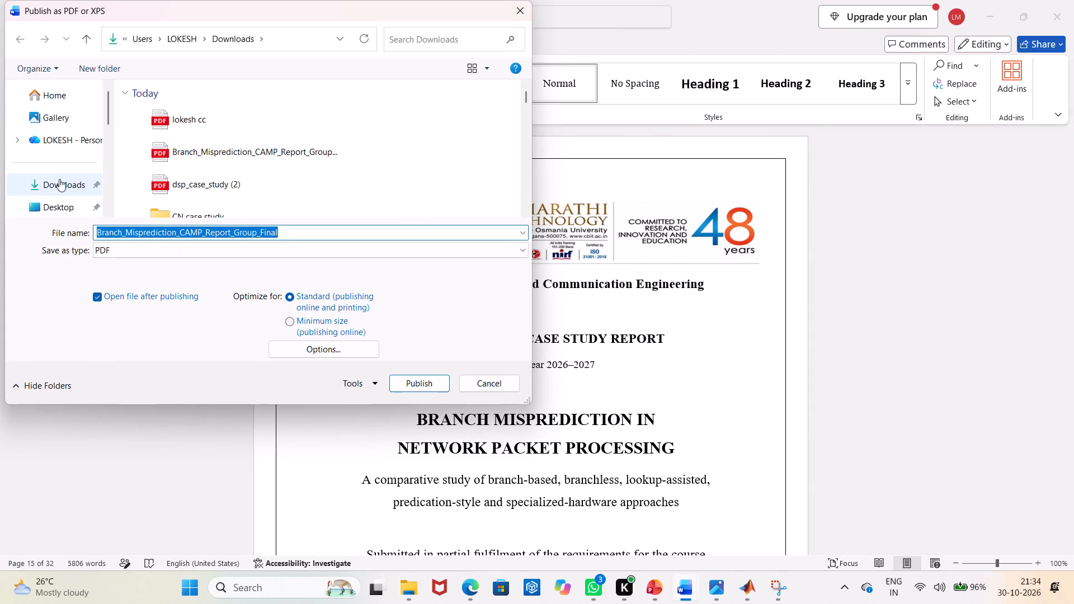
{"action": "left_click", "coordinate": [59, 179]}
{"action": "left_click", "coordinate": [412, 381]}
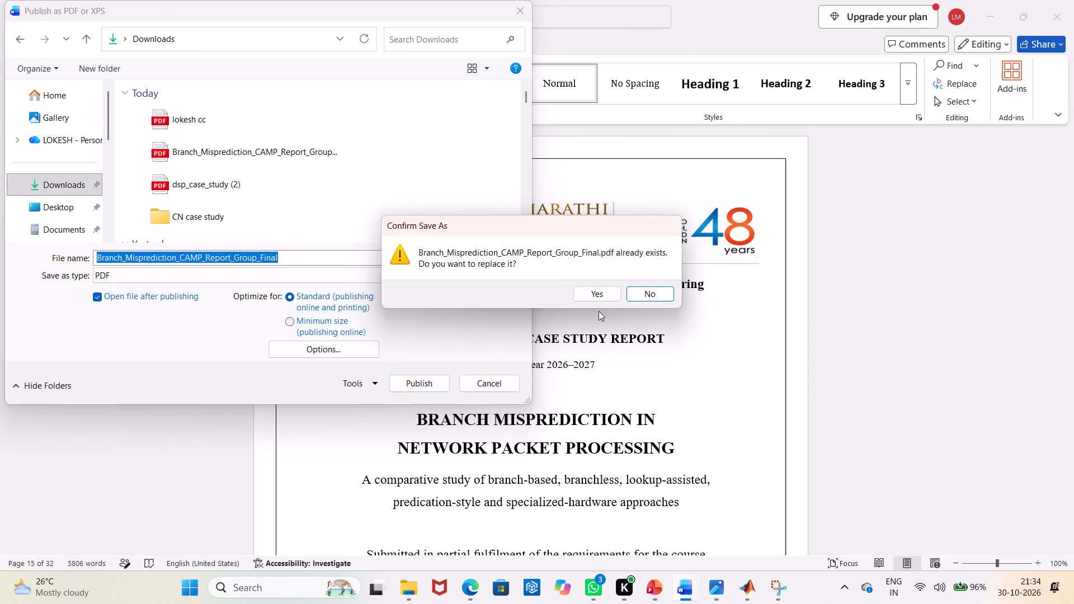
{"action": "left_click", "coordinate": [616, 294]}
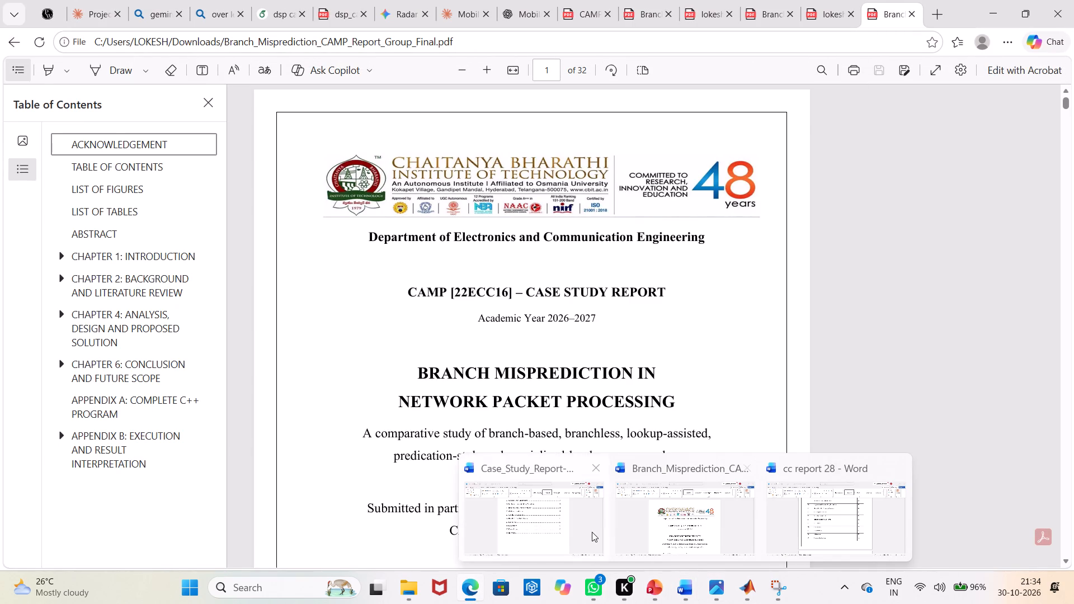
Return to the report in Word and save it as the Word document Branch_Misprediction_CAMP_Report_Group_Final in Downloads.
{"action": "left_click", "coordinate": [671, 527]}
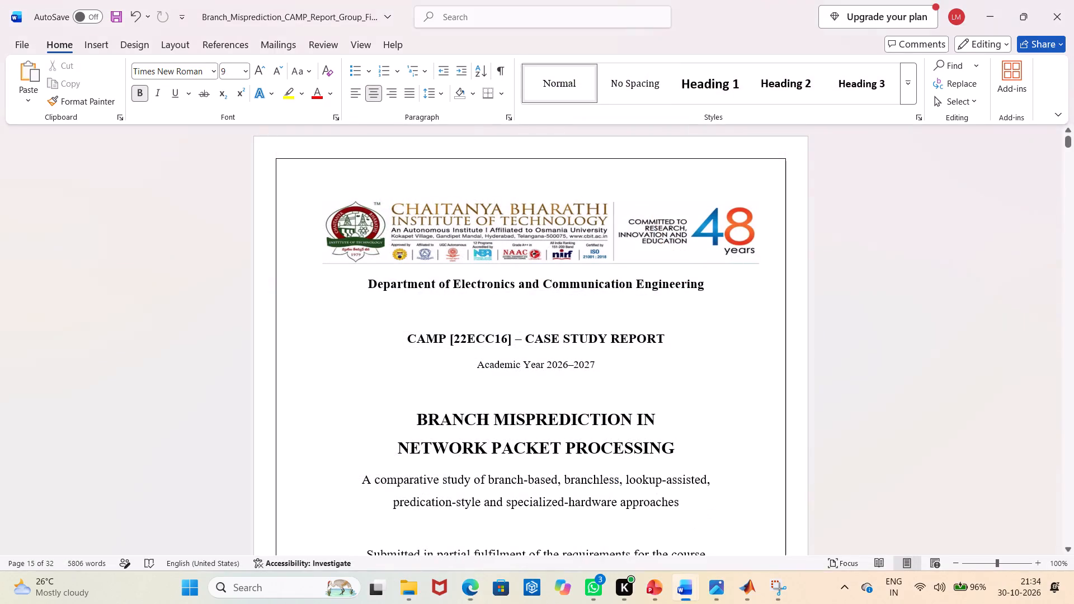
{"action": "left_click", "coordinate": [20, 42]}
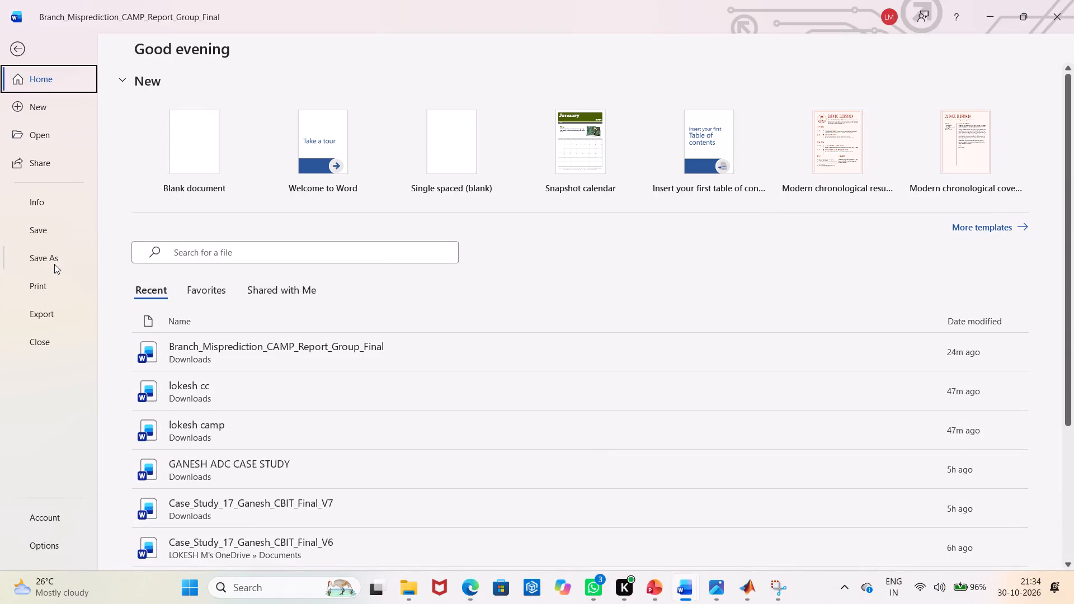
{"action": "left_click", "coordinate": [55, 255]}
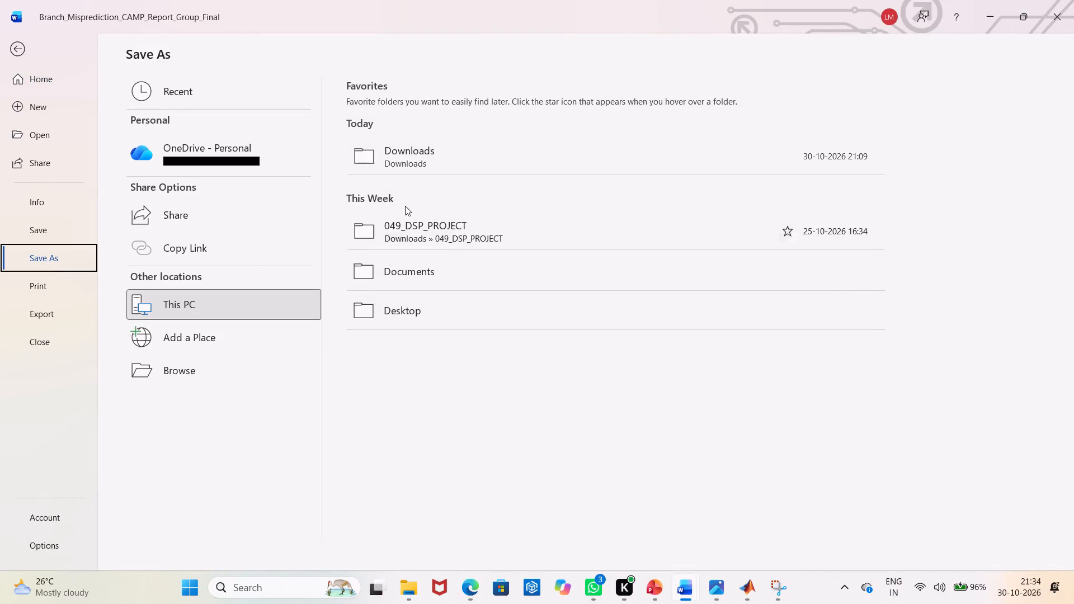
{"action": "left_click", "coordinate": [427, 142]}
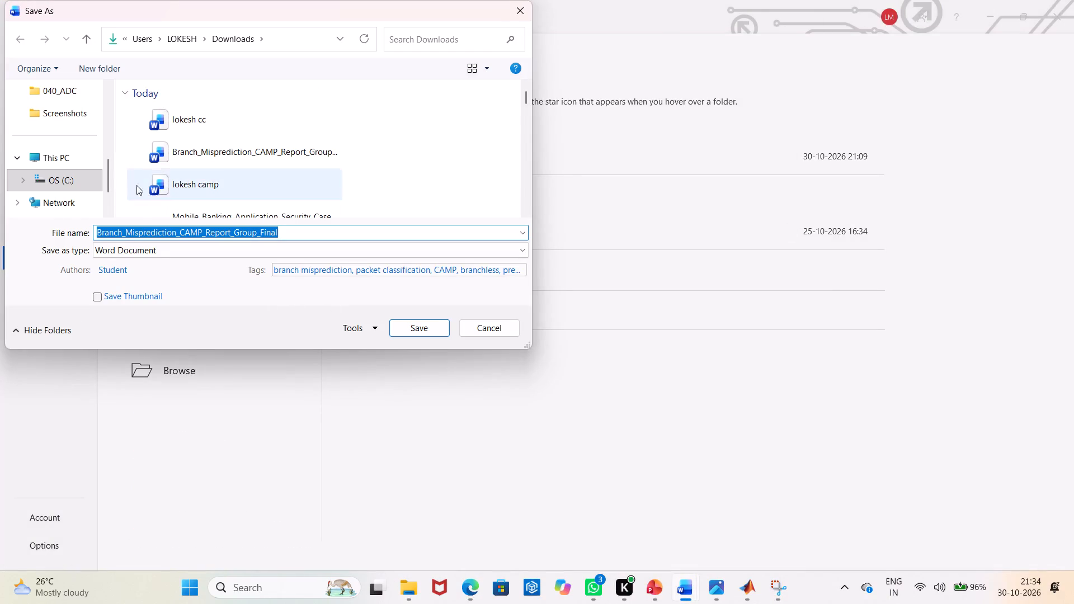
{"action": "scroll", "coordinate": [48, 194], "scroll_direction": "up", "scroll_amount": 5}
{"action": "left_click", "coordinate": [58, 183]}
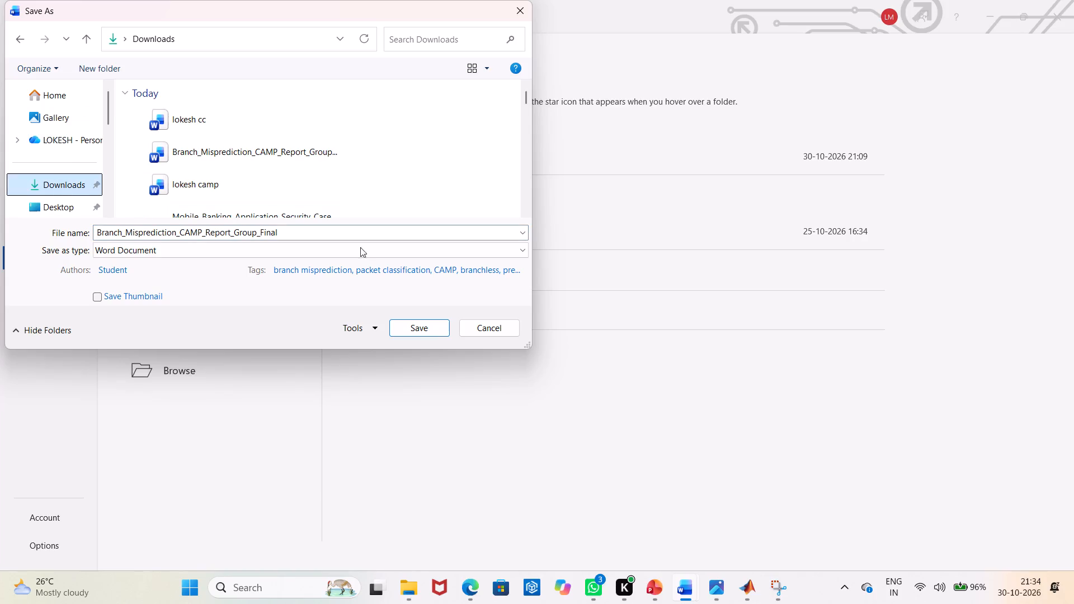
{"action": "left_click", "coordinate": [440, 326]}
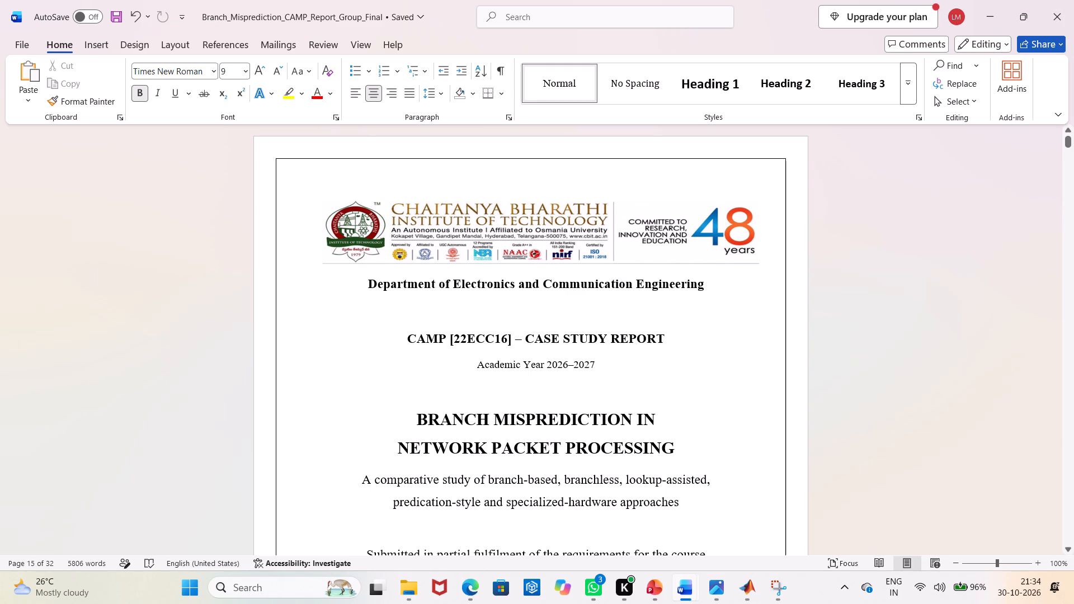
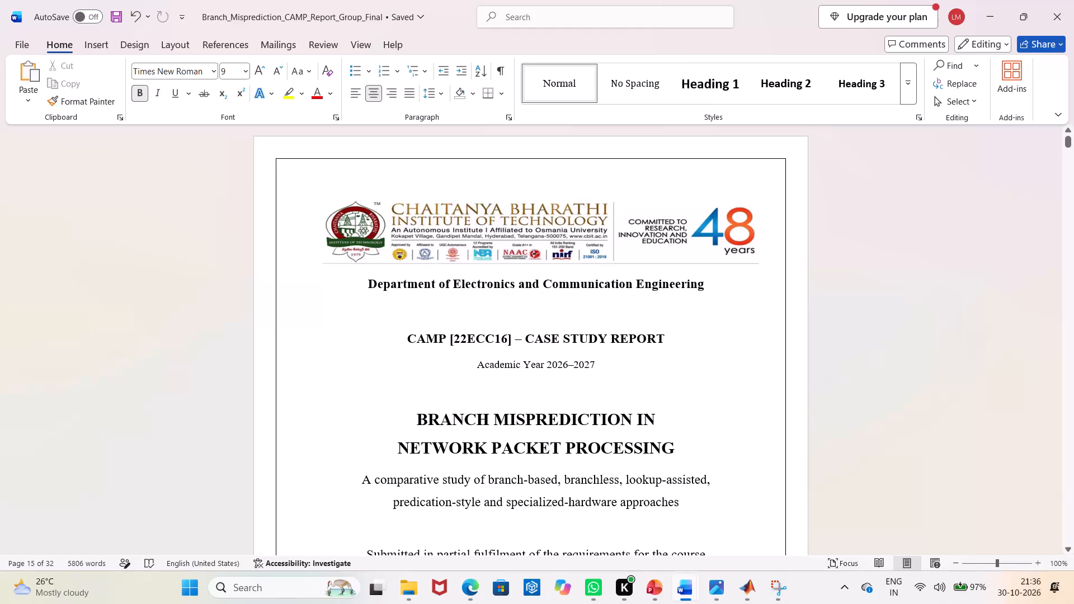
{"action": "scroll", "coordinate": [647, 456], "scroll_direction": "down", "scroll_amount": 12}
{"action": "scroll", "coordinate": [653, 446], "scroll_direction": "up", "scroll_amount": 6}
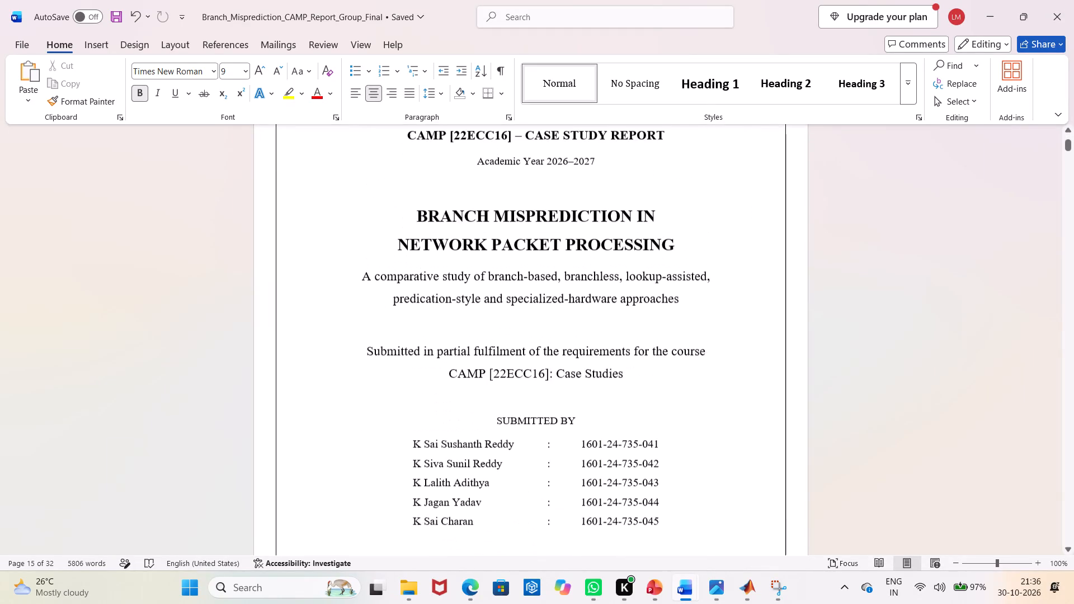